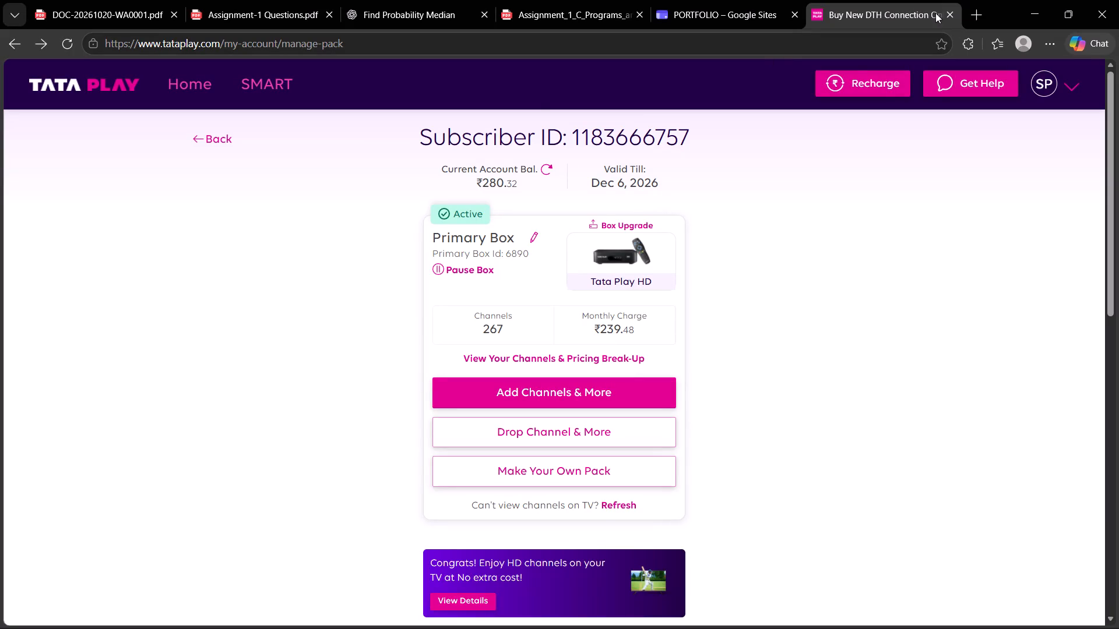
Close the Tata Play account tab and leave no extra blank tab open.
{"action": "left_click", "coordinate": [951, 12]}
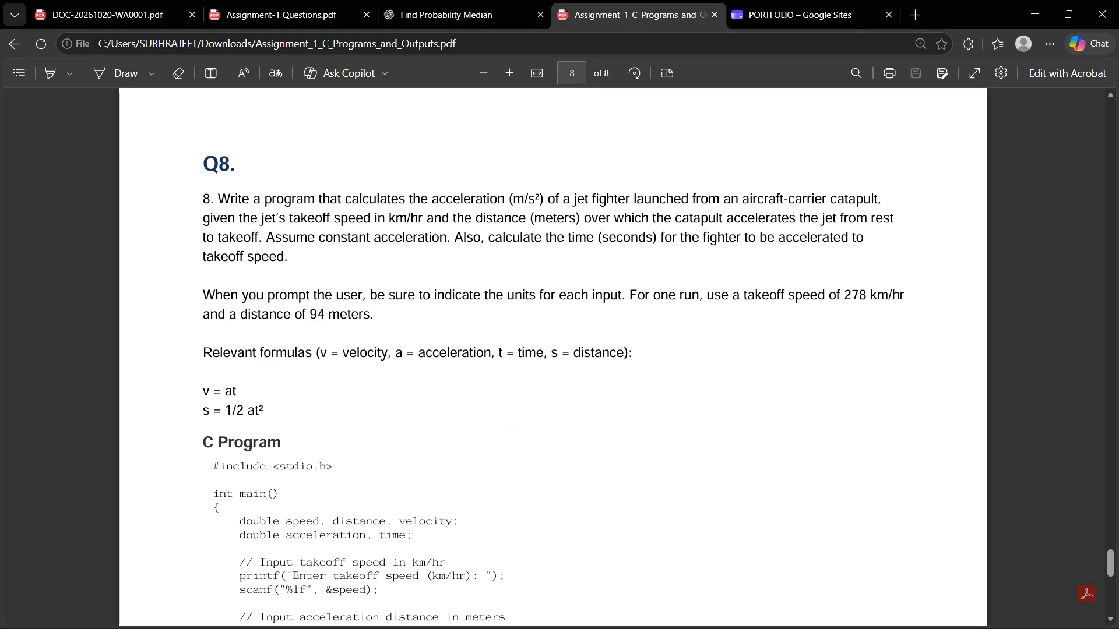
{"action": "left_click", "coordinate": [918, 22]}
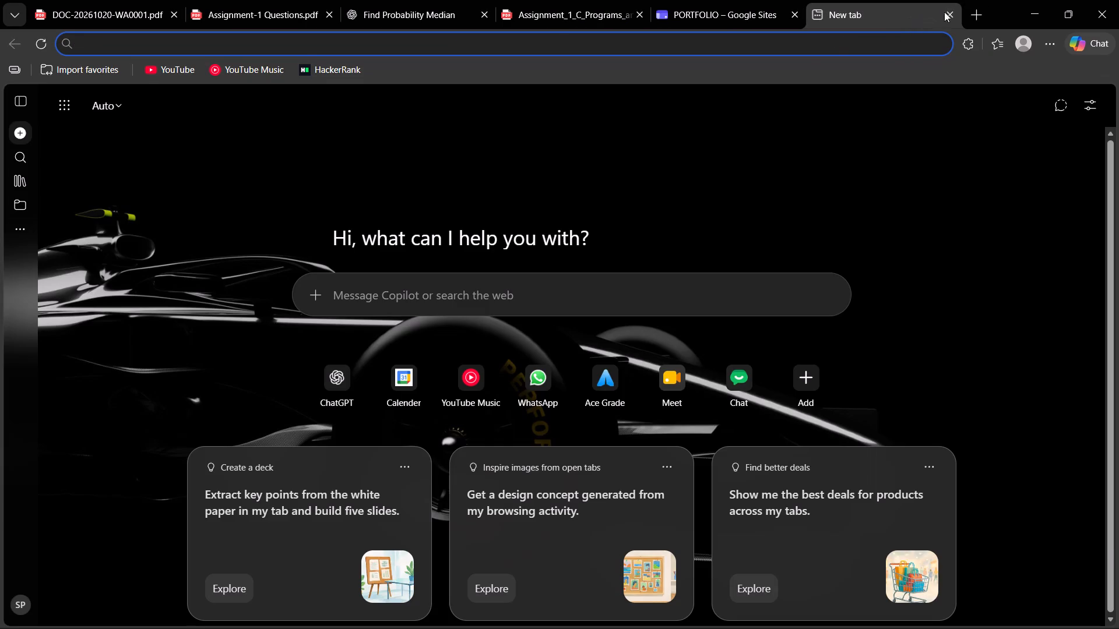
{"action": "left_click", "coordinate": [950, 15]}
Switch to Chrome and close its blank window and the Statistics II course window.
{"action": "left_click", "coordinate": [459, 607]}
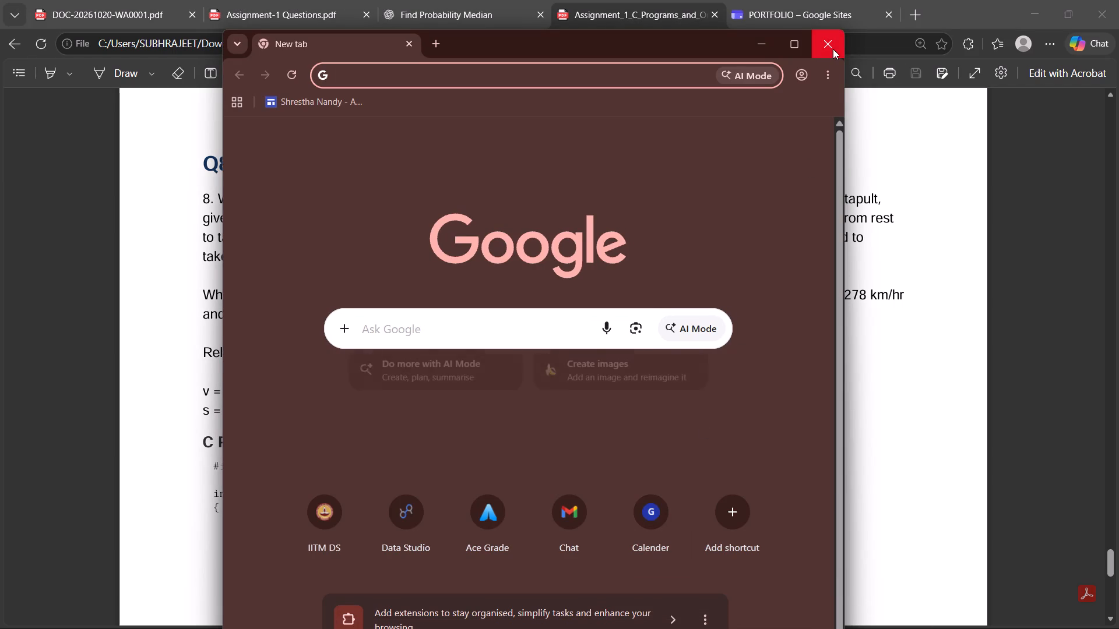
{"action": "left_click", "coordinate": [833, 49]}
{"action": "left_click", "coordinate": [617, 606]}
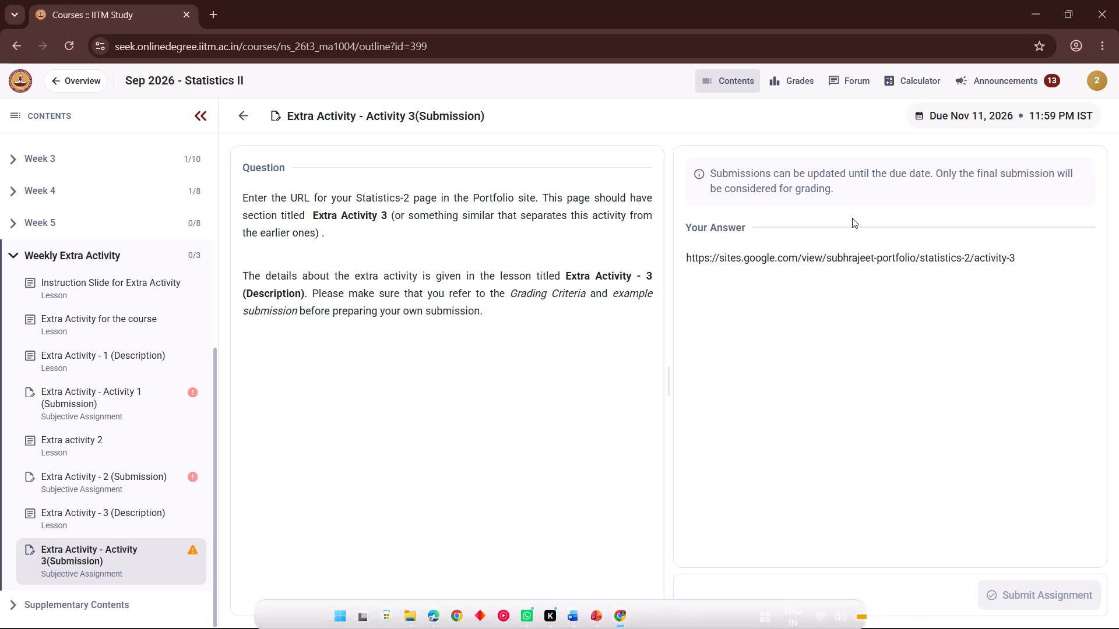
{"action": "left_click", "coordinate": [1118, 0]}
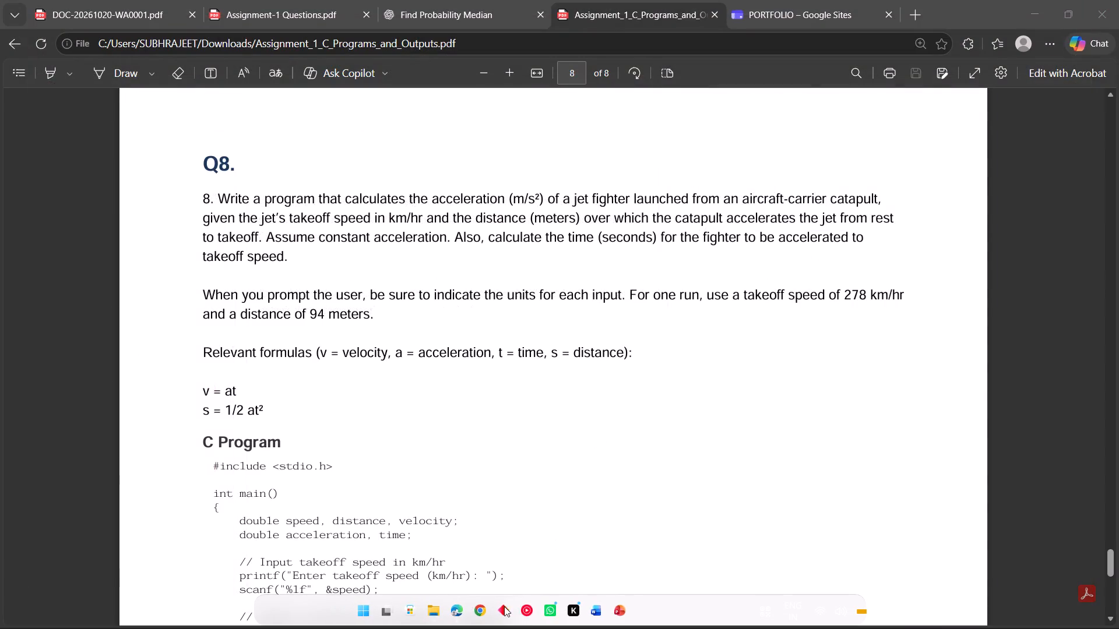
Launch Chrome, open a window for the personal profile and close the IITM BS profile's window.
{"action": "left_click", "coordinate": [470, 609]}
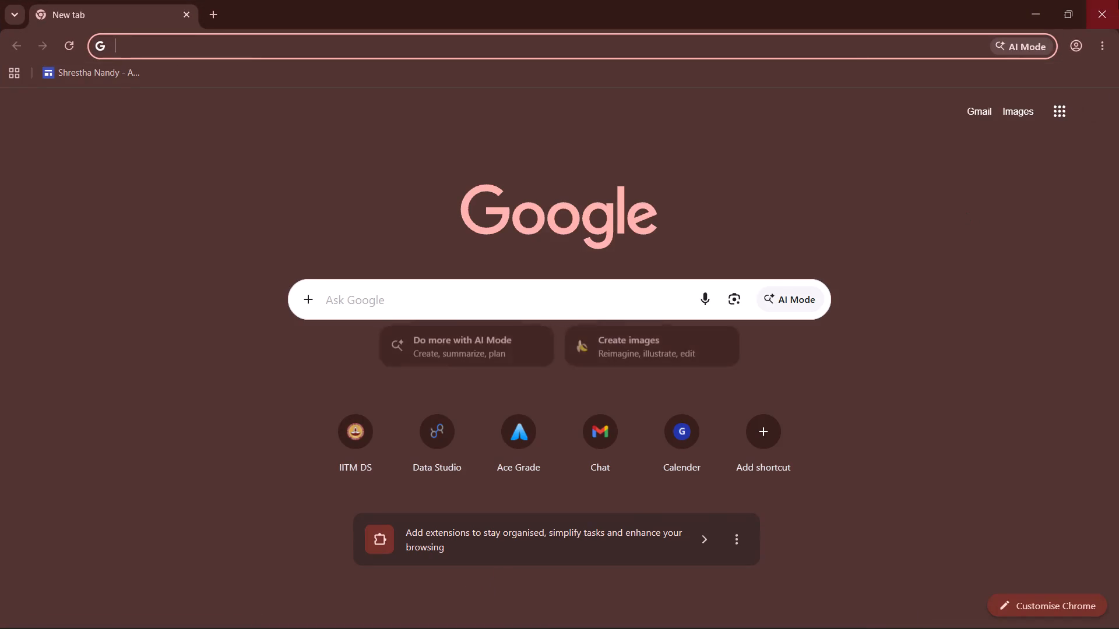
{"action": "left_click", "coordinate": [1074, 41]}
{"action": "left_click", "coordinate": [914, 369]}
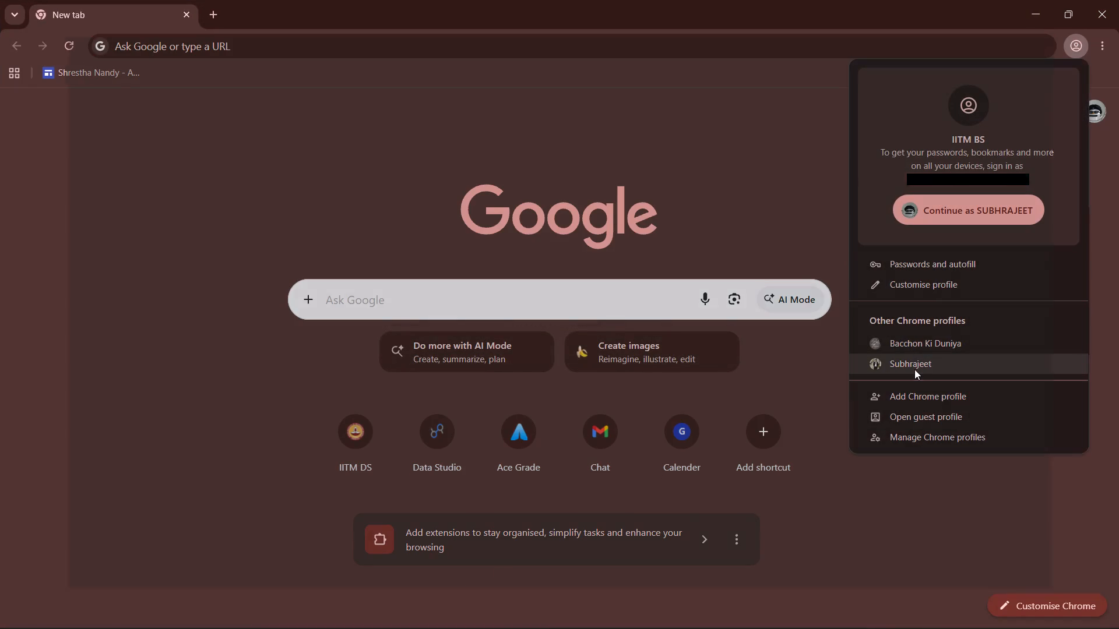
{"action": "left_click", "coordinate": [628, 615]}
{"action": "left_click", "coordinate": [1117, 33]}
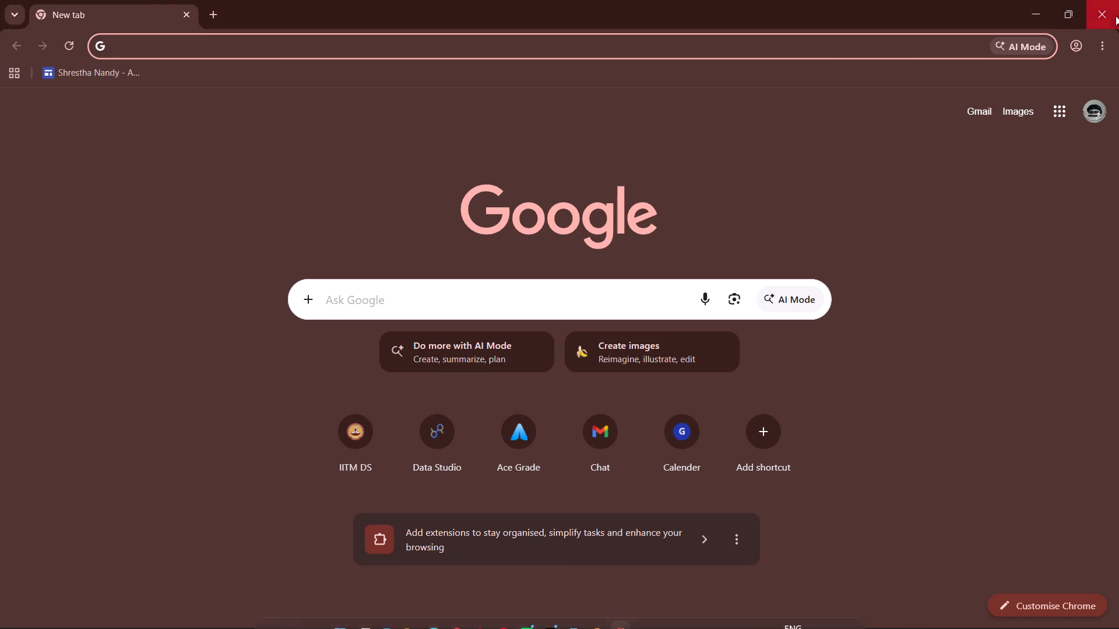
{"action": "left_click", "coordinate": [1116, 16]}
Go to Google Sheets from the Google apps and open the HOSTEL SNACKS spreadsheet.
{"action": "left_click", "coordinate": [666, 56]}
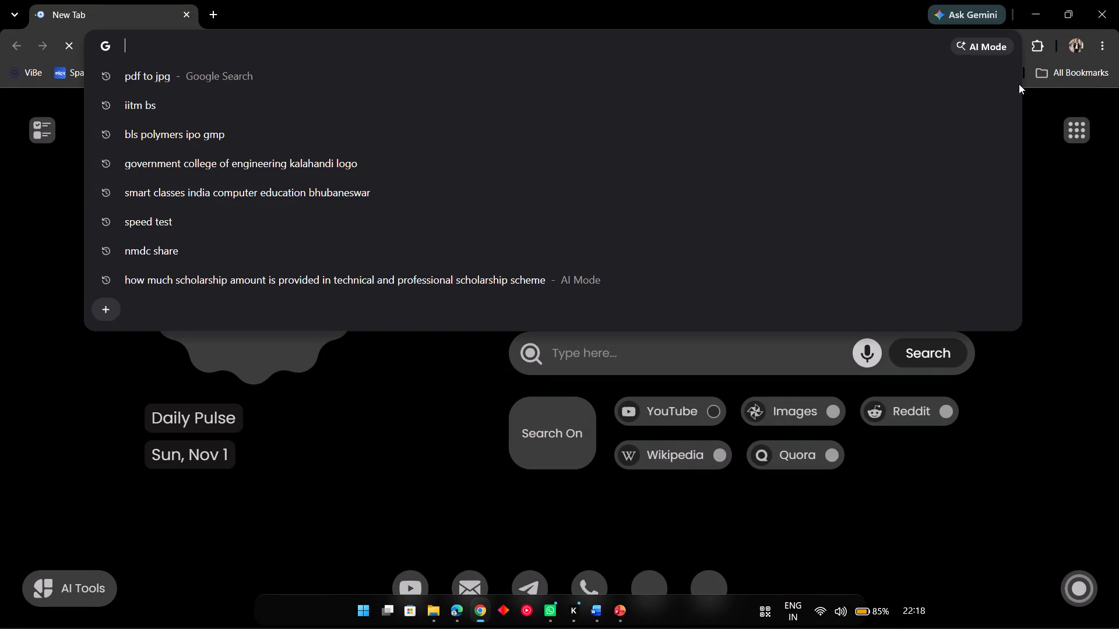
{"action": "left_click", "coordinate": [1075, 122]}
{"action": "scroll", "coordinate": [914, 264], "scroll_direction": "down", "scroll_amount": 4}
{"action": "left_click", "coordinate": [994, 268]}
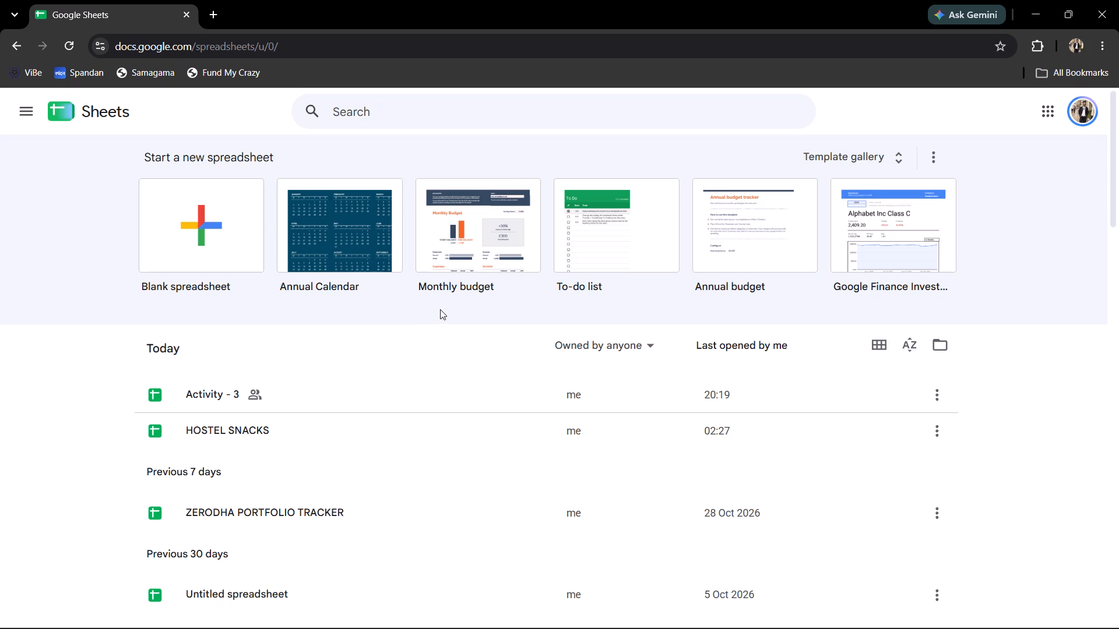
{"action": "left_click", "coordinate": [230, 415]}
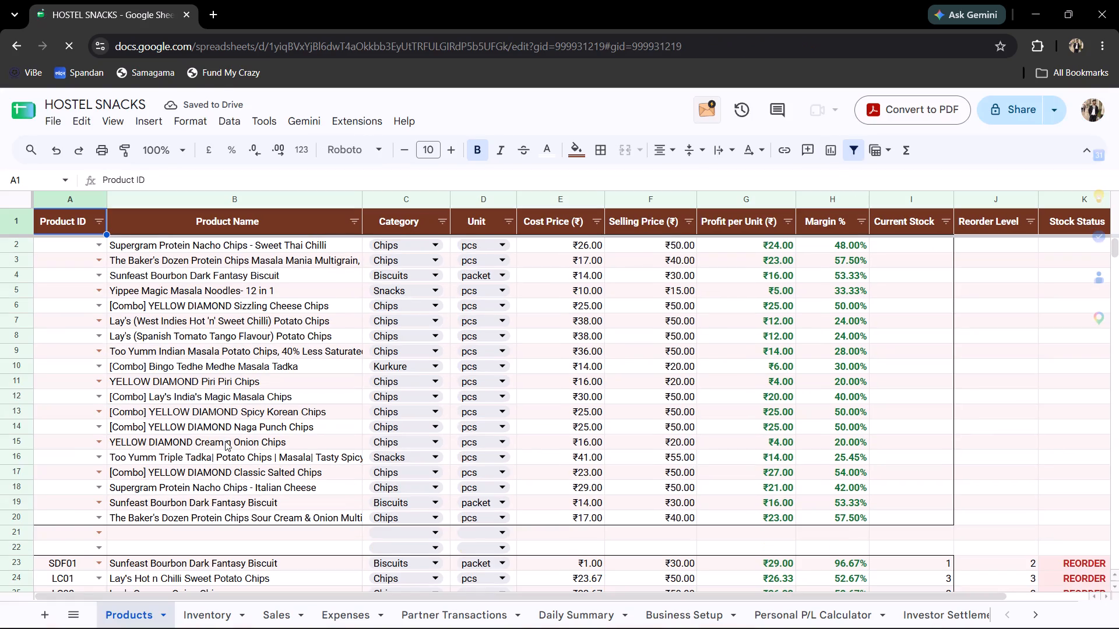
On the Products sheet, start a new stock block below the last one by setting row 130's product ID to LC05.
{"action": "scroll", "coordinate": [225, 441], "scroll_direction": "down", "scroll_amount": 1}
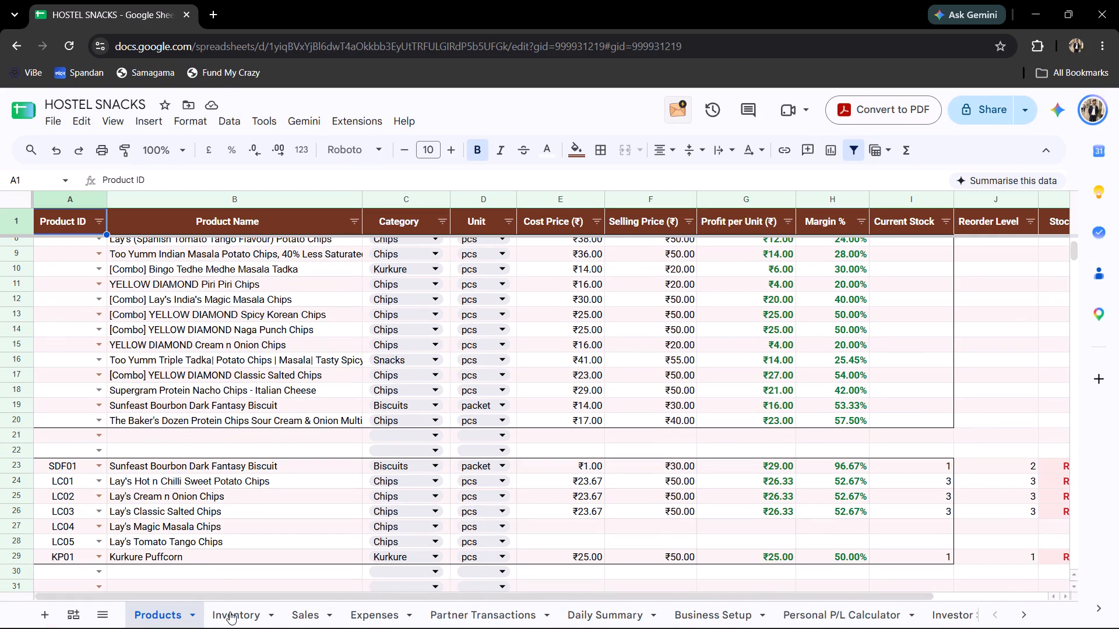
{"action": "scroll", "coordinate": [230, 612], "scroll_direction": "down", "scroll_amount": 1}
{"action": "scroll", "coordinate": [230, 612], "scroll_direction": "up", "scroll_amount": 2}
{"action": "scroll", "coordinate": [305, 460], "scroll_direction": "down", "scroll_amount": 10}
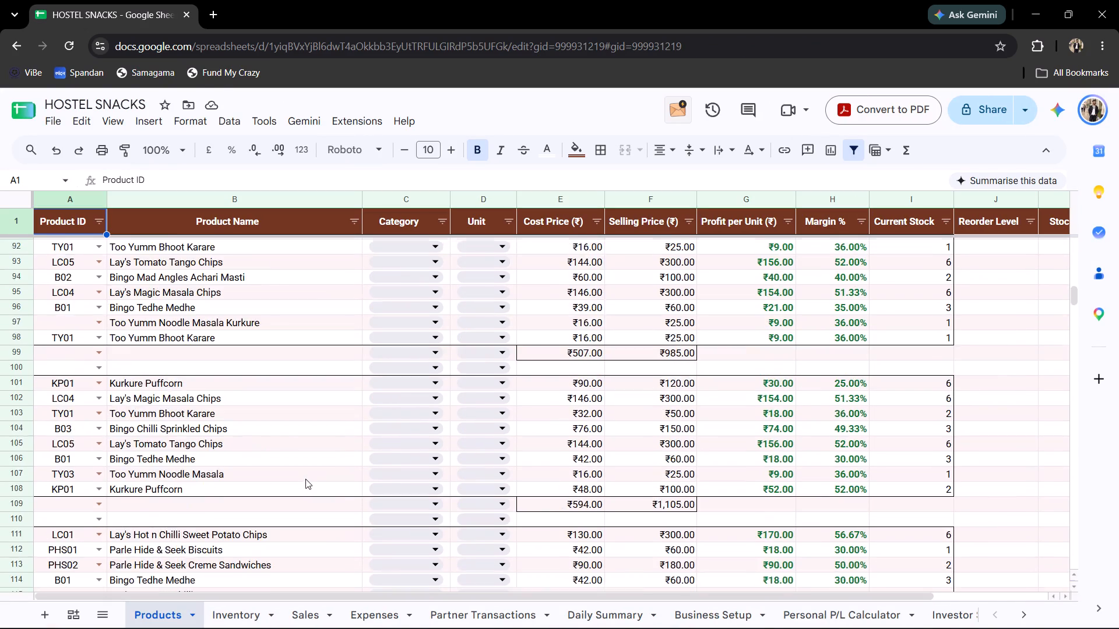
{"action": "scroll", "coordinate": [305, 479], "scroll_direction": "down", "scroll_amount": 9}
{"action": "scroll", "coordinate": [305, 485], "scroll_direction": "up", "scroll_amount": 1}
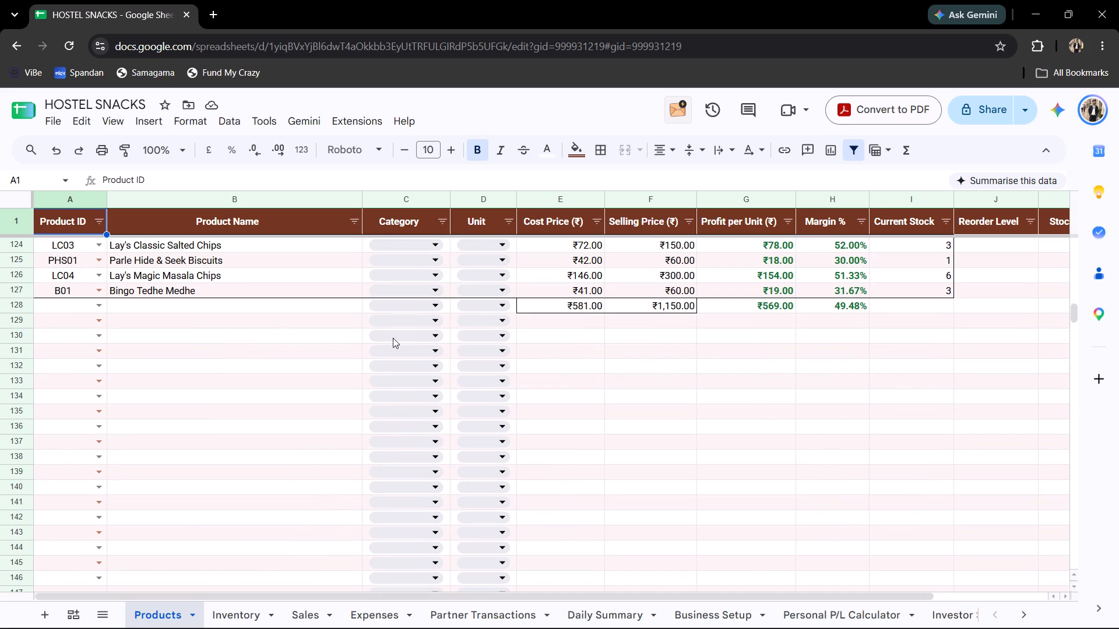
{"action": "left_click", "coordinate": [71, 334]}
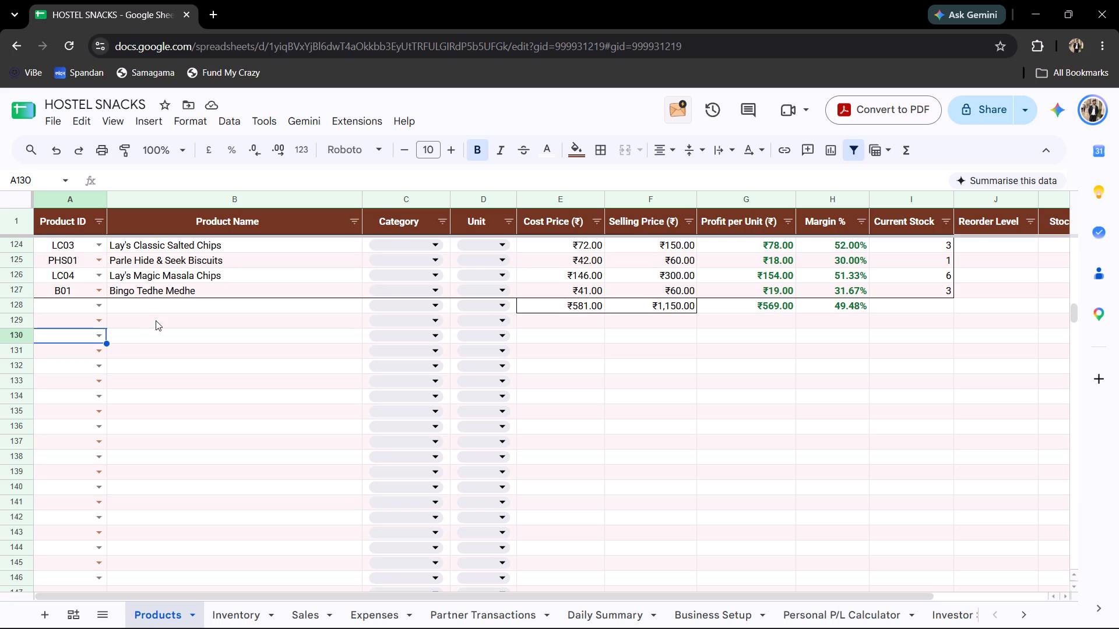
{"action": "left_click", "coordinate": [101, 336]}
{"action": "left_click", "coordinate": [90, 380]}
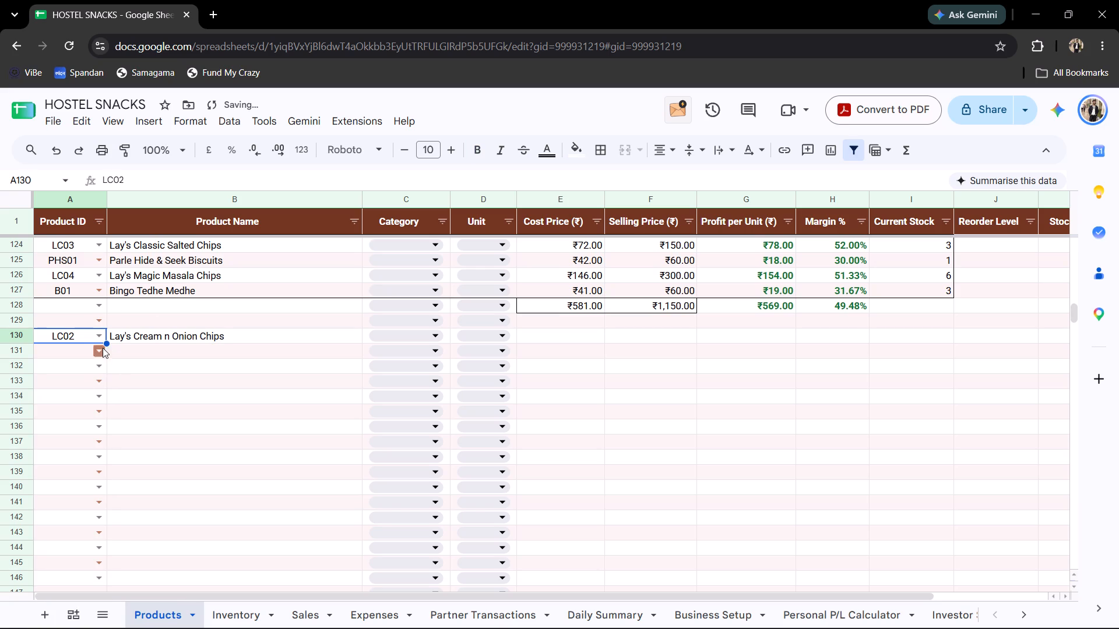
{"action": "left_click", "coordinate": [97, 334]}
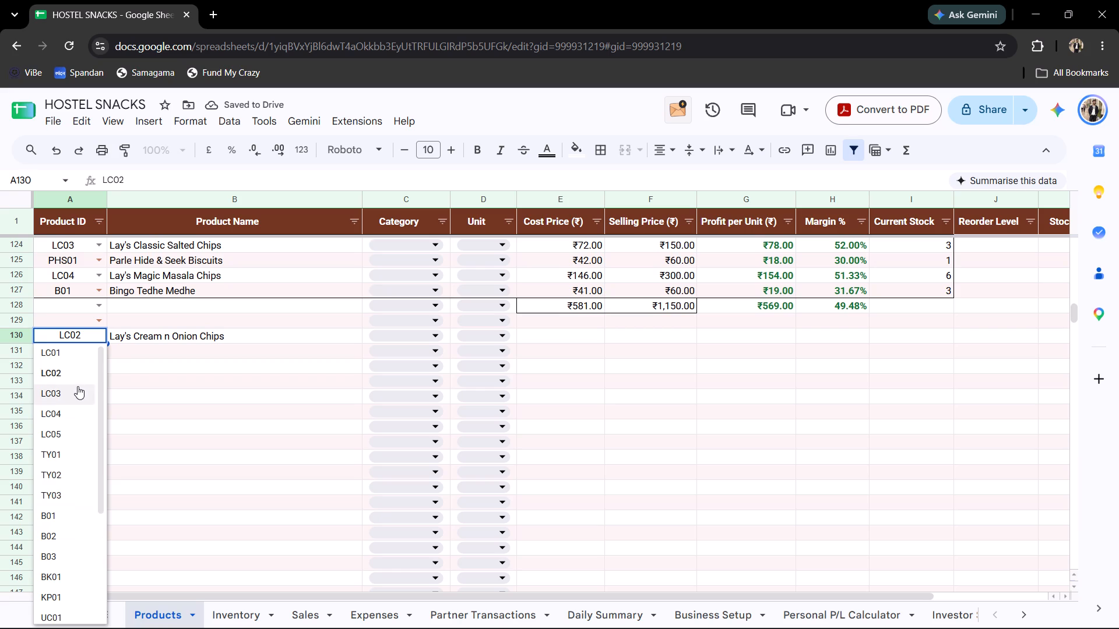
{"action": "left_click", "coordinate": [78, 386]}
{"action": "left_click", "coordinate": [99, 340]}
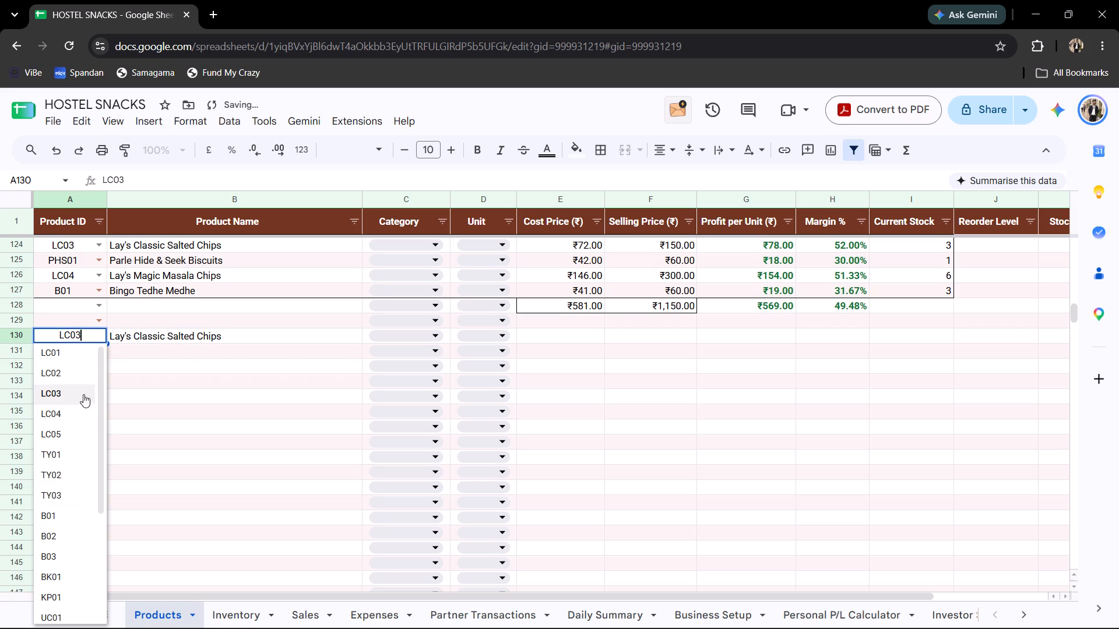
{"action": "left_click", "coordinate": [82, 435]}
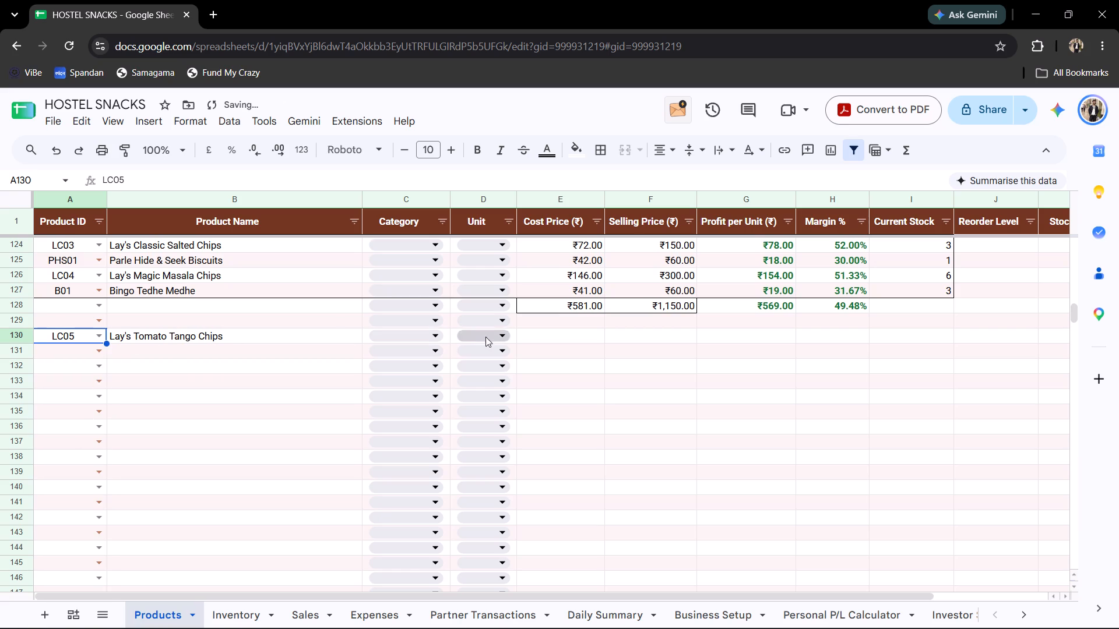
Fill in row 130 for LC05 with cost price 72, selling price 150 and current stock 3.
{"action": "left_click", "coordinate": [533, 330]}
{"action": "left_click", "coordinate": [536, 336]}
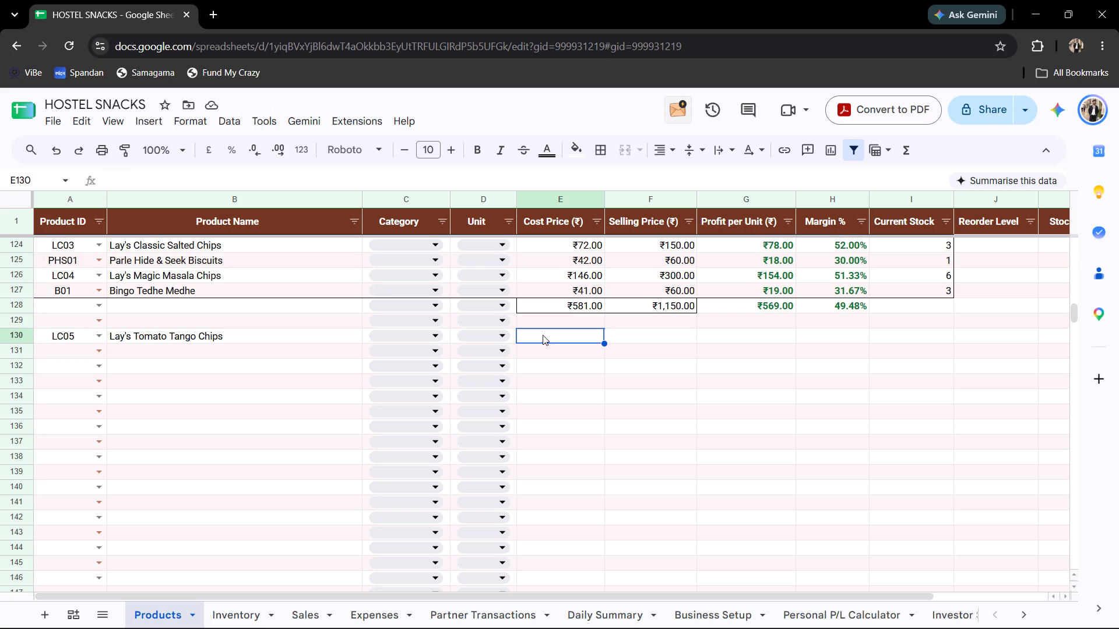
{"action": "type", "text": "72"}
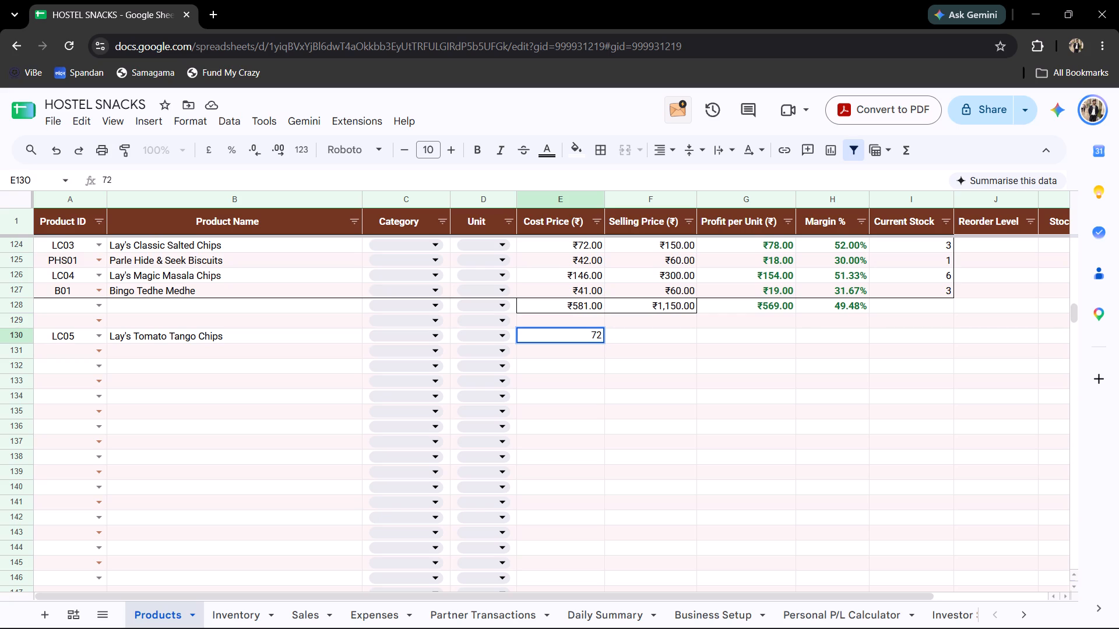
{"action": "key", "text": "Tab"}
{"action": "type", "text": "150"}
{"action": "key", "text": "Tab"}
{"action": "key", "text": "Tab"}
{"action": "key", "text": "Tab"}
{"action": "key", "text": "3"}
{"action": "key", "text": "Return"}
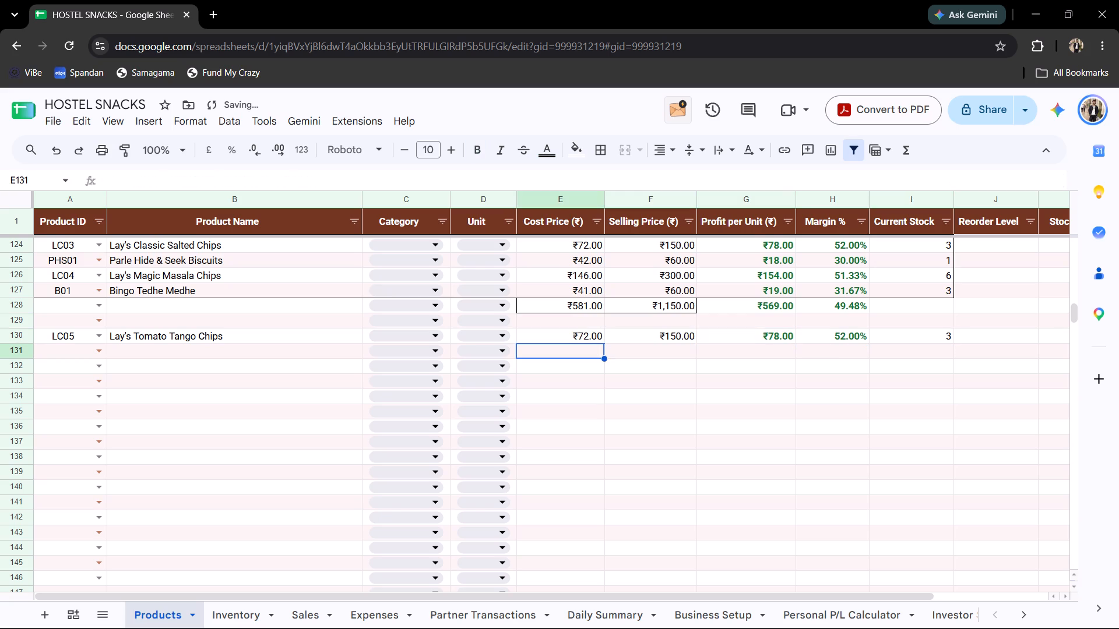
Set the product ID in row 131 to KP01.
{"action": "left_click", "coordinate": [78, 356]}
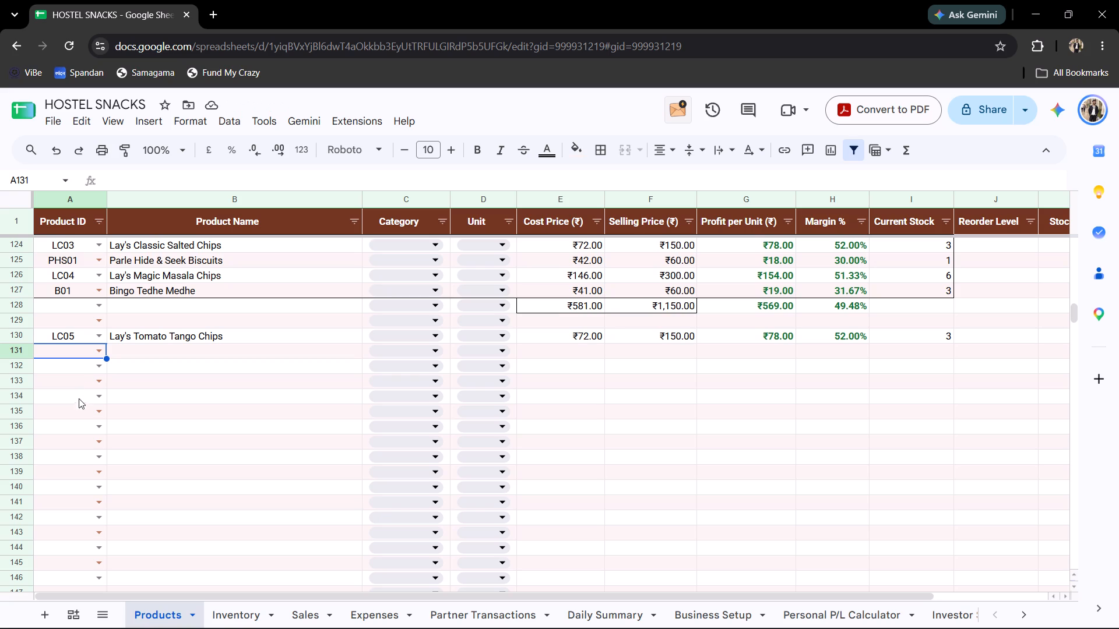
{"action": "left_click", "coordinate": [100, 350]}
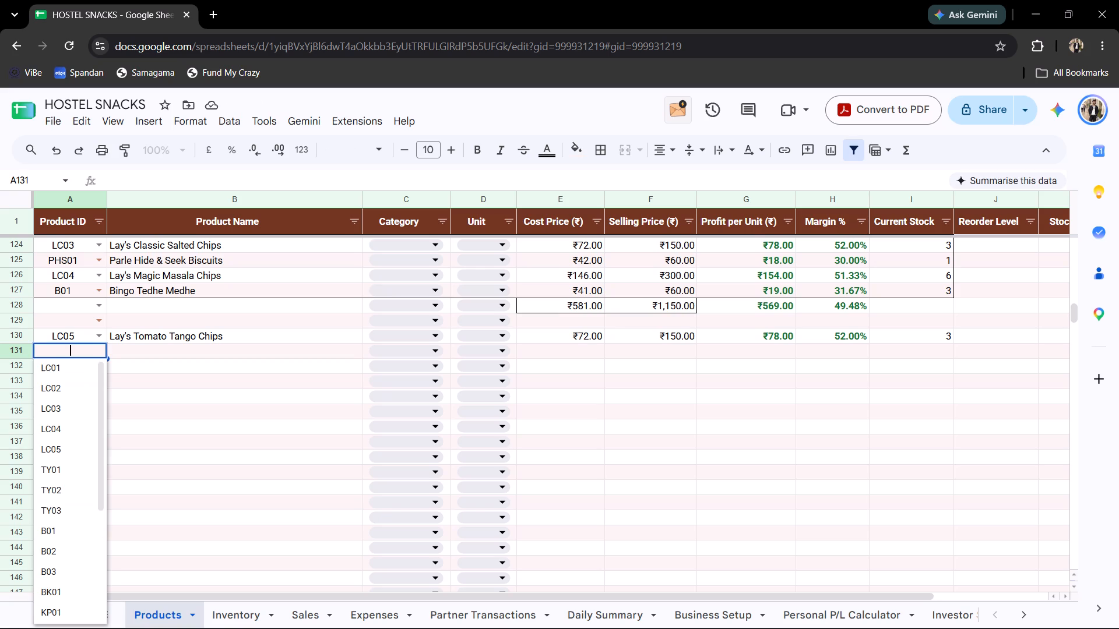
{"action": "scroll", "coordinate": [85, 421], "scroll_direction": "down", "scroll_amount": 2}
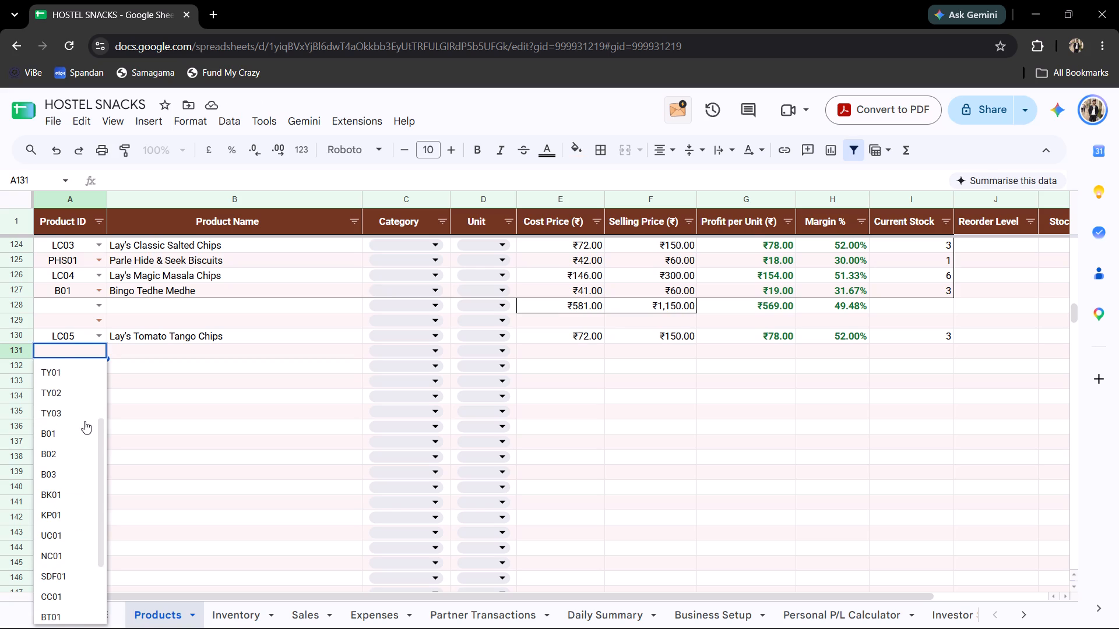
{"action": "scroll", "coordinate": [85, 421], "scroll_direction": "down", "scroll_amount": 1}
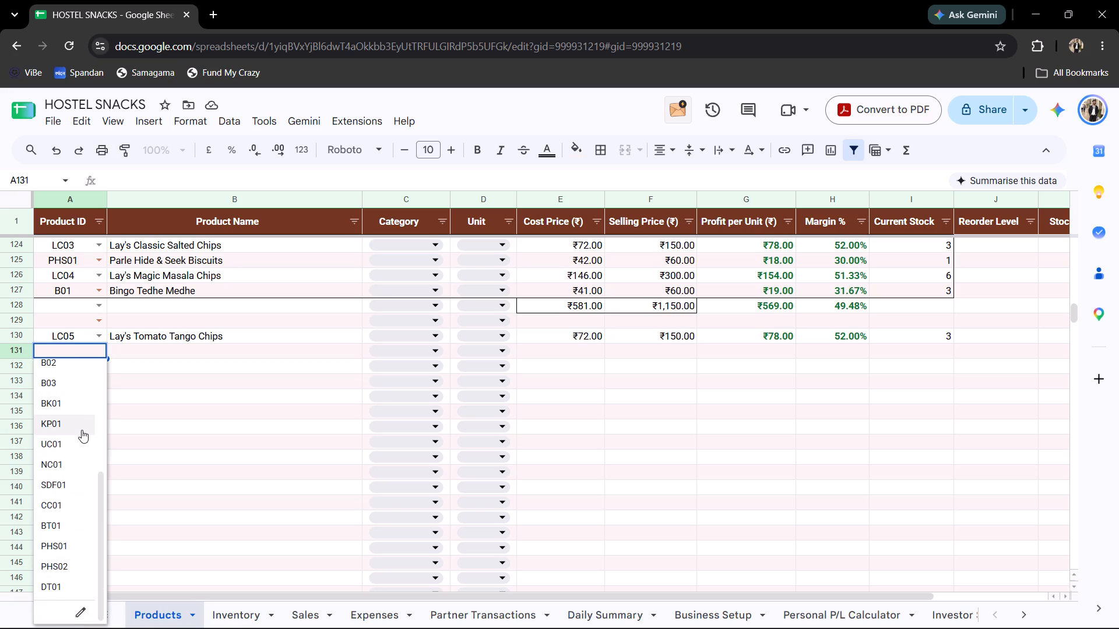
{"action": "left_click", "coordinate": [76, 429]}
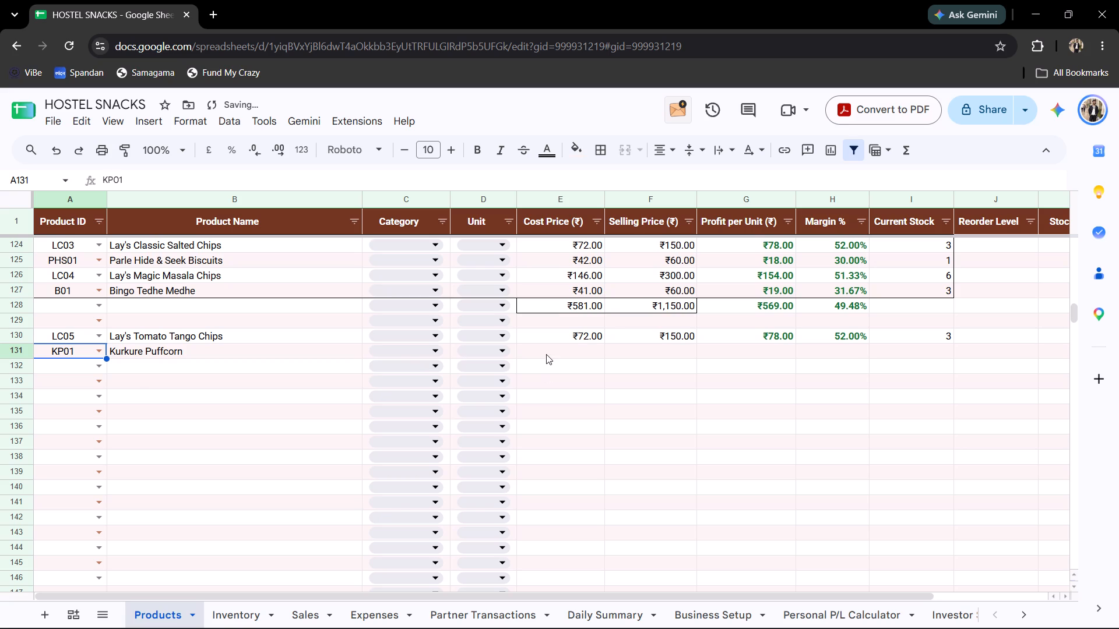
Fill in row 131 for KP01 with cost price 72, selling price 150 and current stock 3.
{"action": "left_click", "coordinate": [546, 354]}
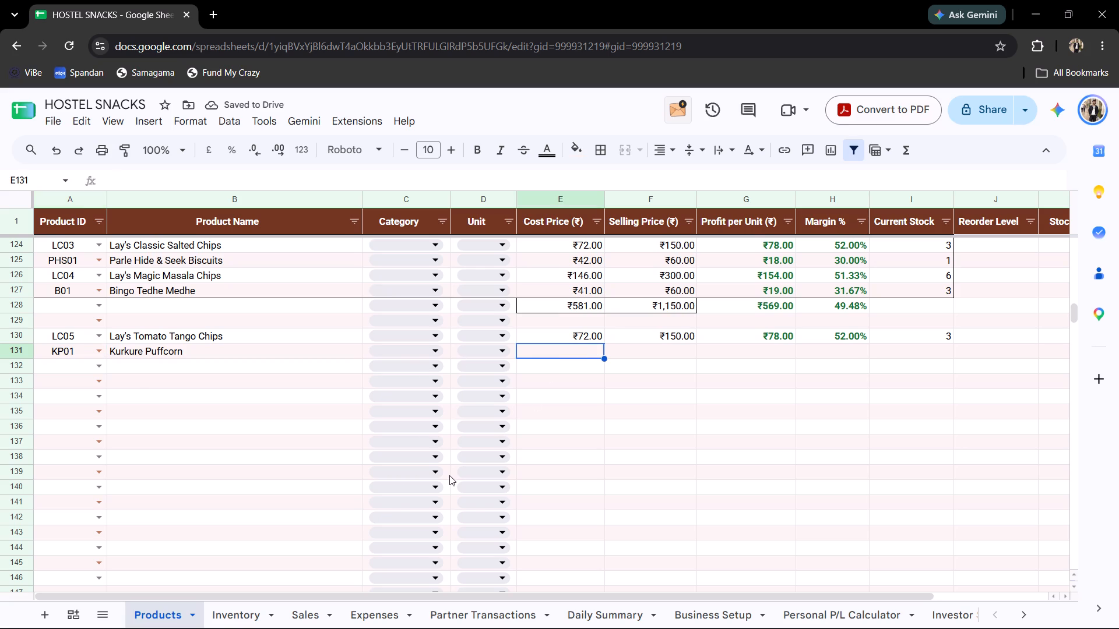
{"action": "type", "text": "72"}
{"action": "key", "text": "Tab"}
{"action": "key", "text": "Tab"}
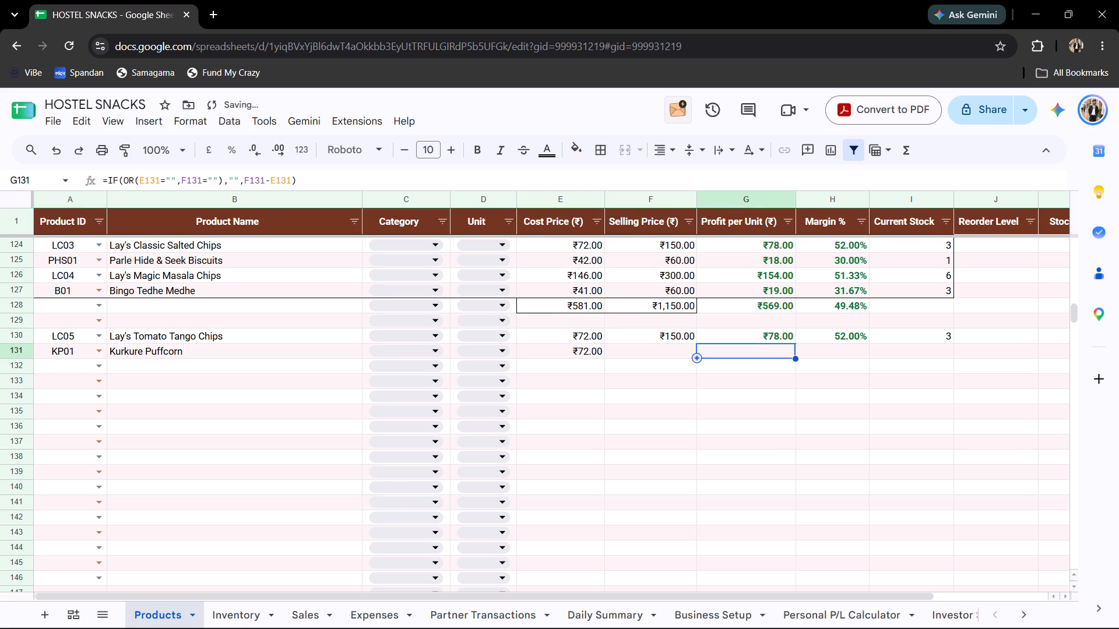
{"action": "key", "text": "Left"}
{"action": "type", "text": "150"}
{"action": "key", "text": "Tab"}
{"action": "key", "text": "Tab"}
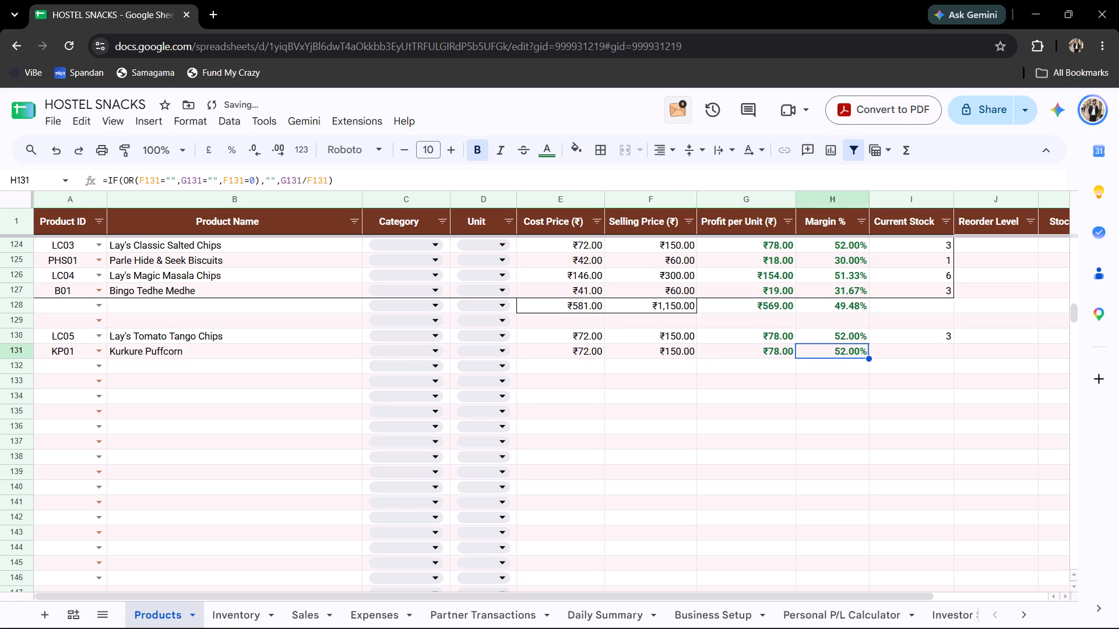
{"action": "key", "text": "Tab"}
{"action": "key", "text": "3"}
{"action": "key", "text": "Return"}
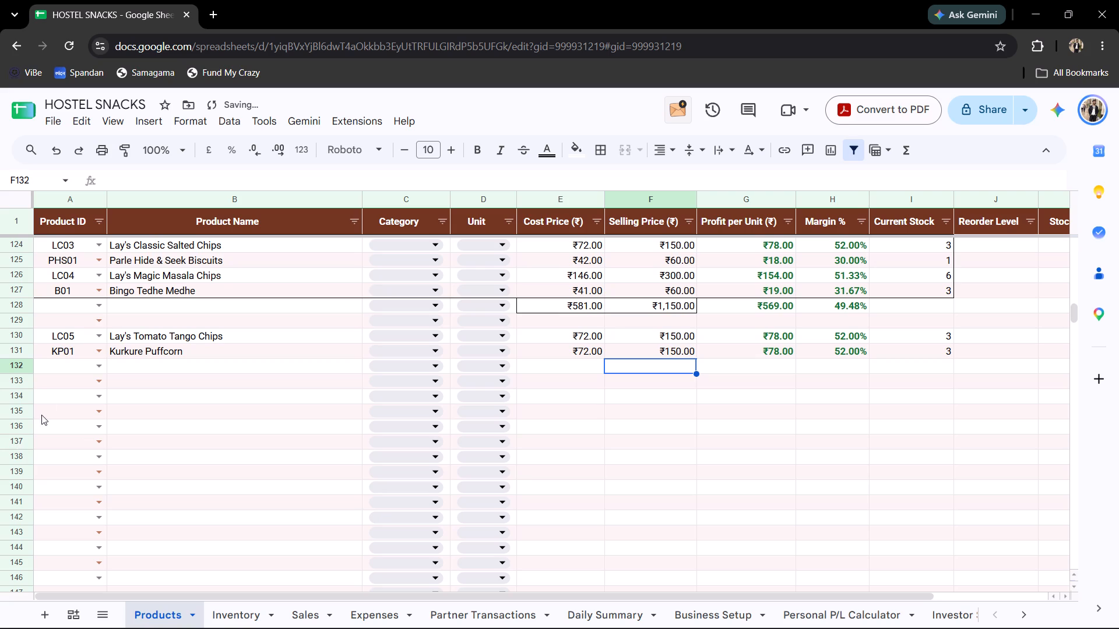
Set the product ID in row 132 to LC01.
{"action": "left_click", "coordinate": [71, 374]}
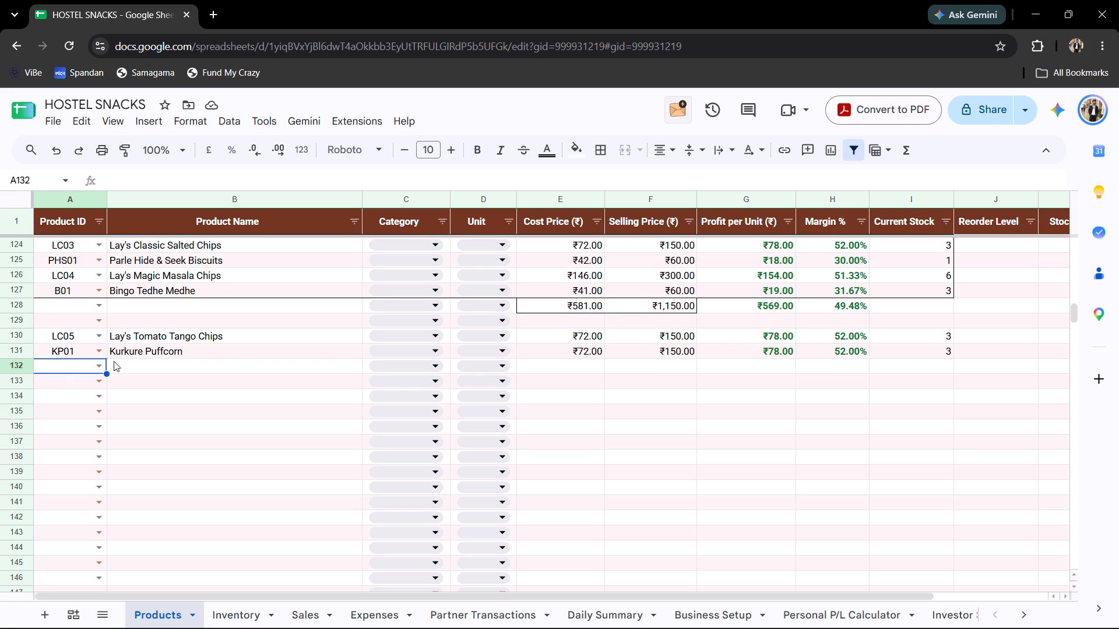
{"action": "left_click", "coordinate": [100, 366]}
{"action": "left_click", "coordinate": [55, 381]}
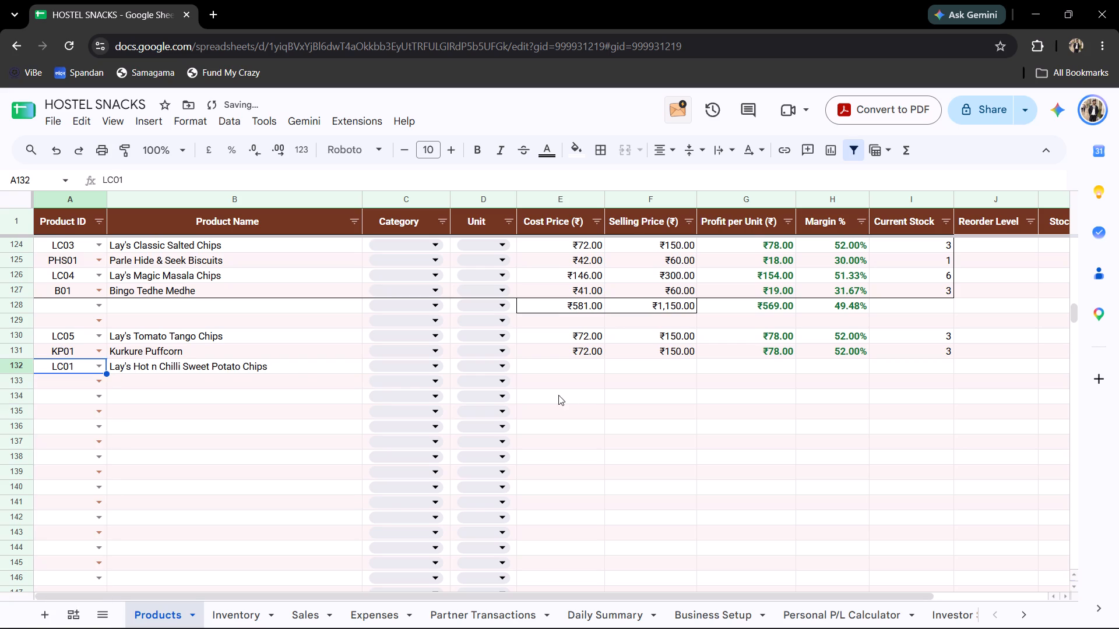
Fill in row 132 for LC01 with cost price 144, selling price 300 and current stock 6.
{"action": "left_click", "coordinate": [574, 366]}
{"action": "type", "text": "144"}
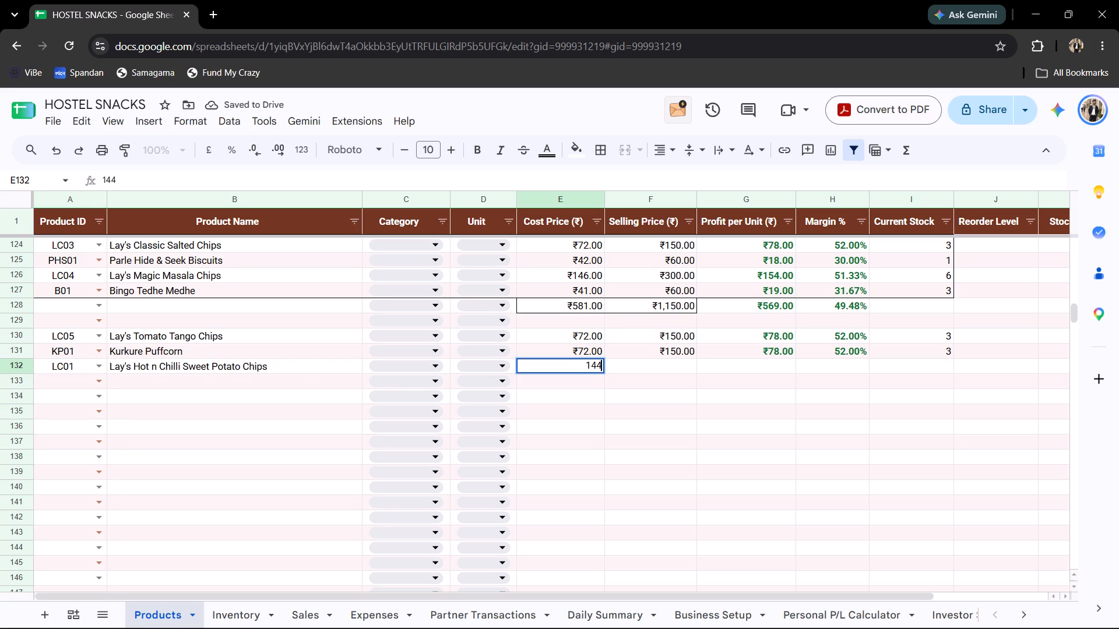
{"action": "key", "text": "Tab"}
{"action": "type", "text": "300"}
{"action": "key", "text": "Tab"}
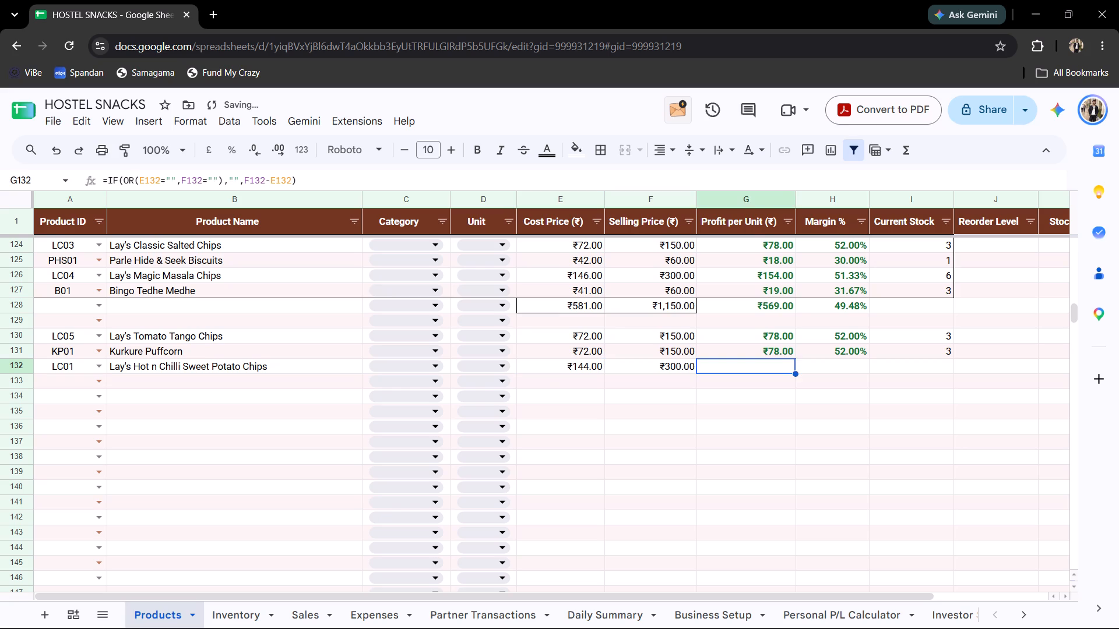
{"action": "key", "text": "Tab"}
{"action": "key", "text": "Tab"}
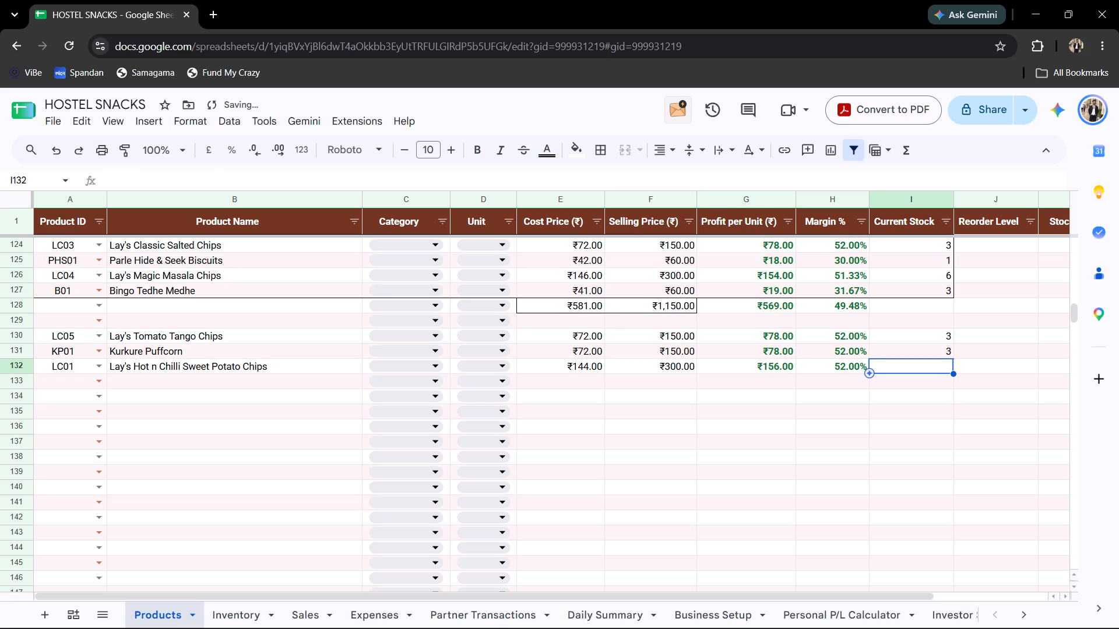
{"action": "key", "text": "6"}
{"action": "key", "text": "Return"}
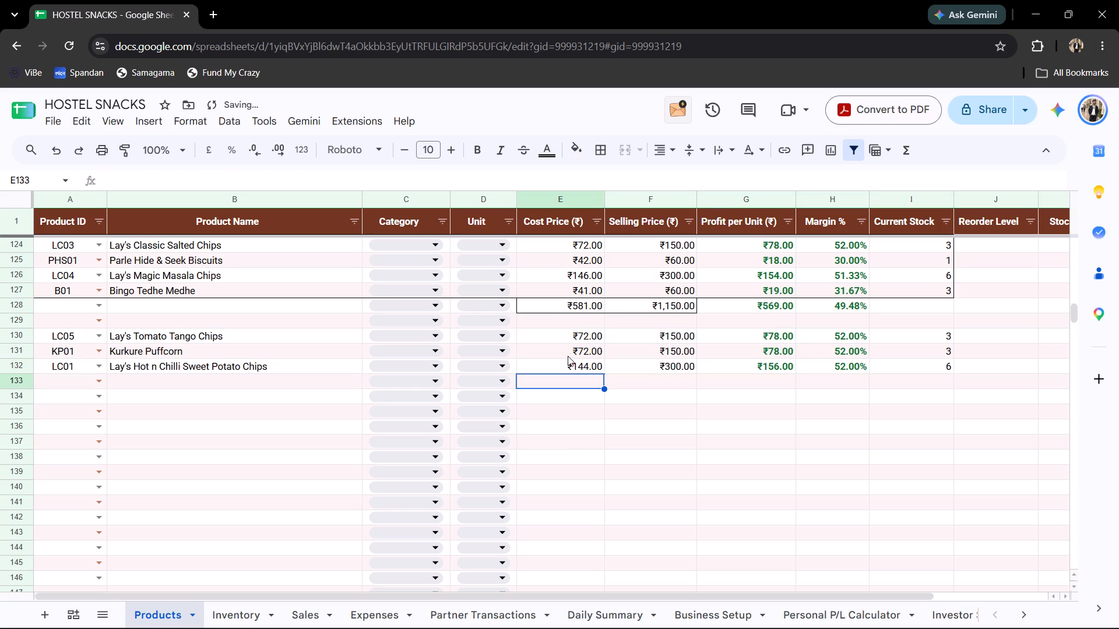
Total the new block's cost prices in E133 with a SUM of E130:E132.
{"action": "type", "text": "=sum"}
{"action": "key", "text": "Return"}
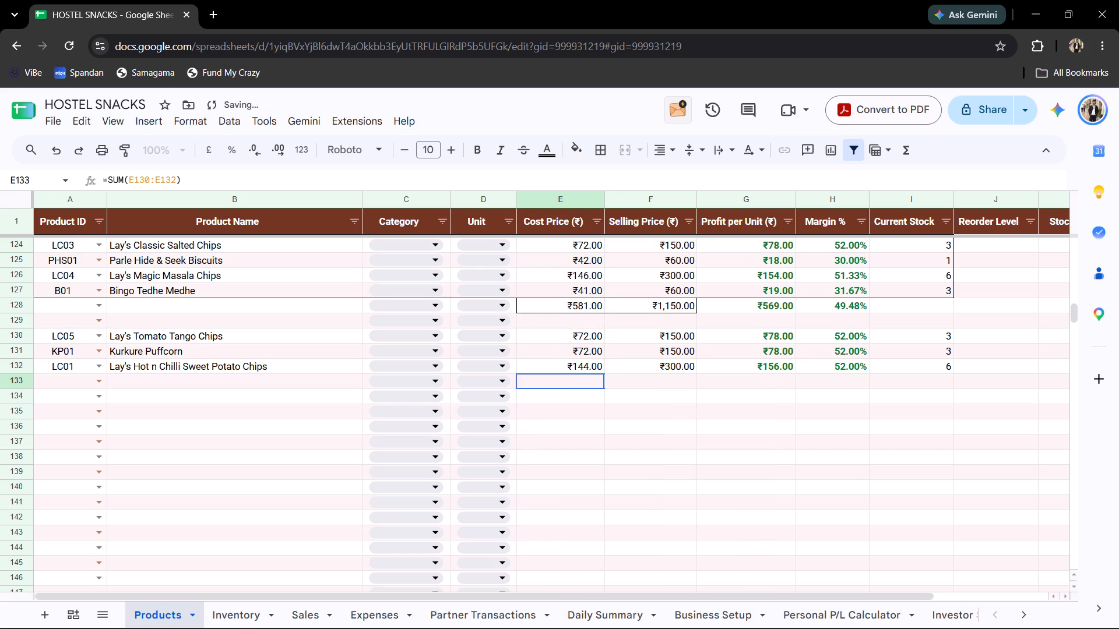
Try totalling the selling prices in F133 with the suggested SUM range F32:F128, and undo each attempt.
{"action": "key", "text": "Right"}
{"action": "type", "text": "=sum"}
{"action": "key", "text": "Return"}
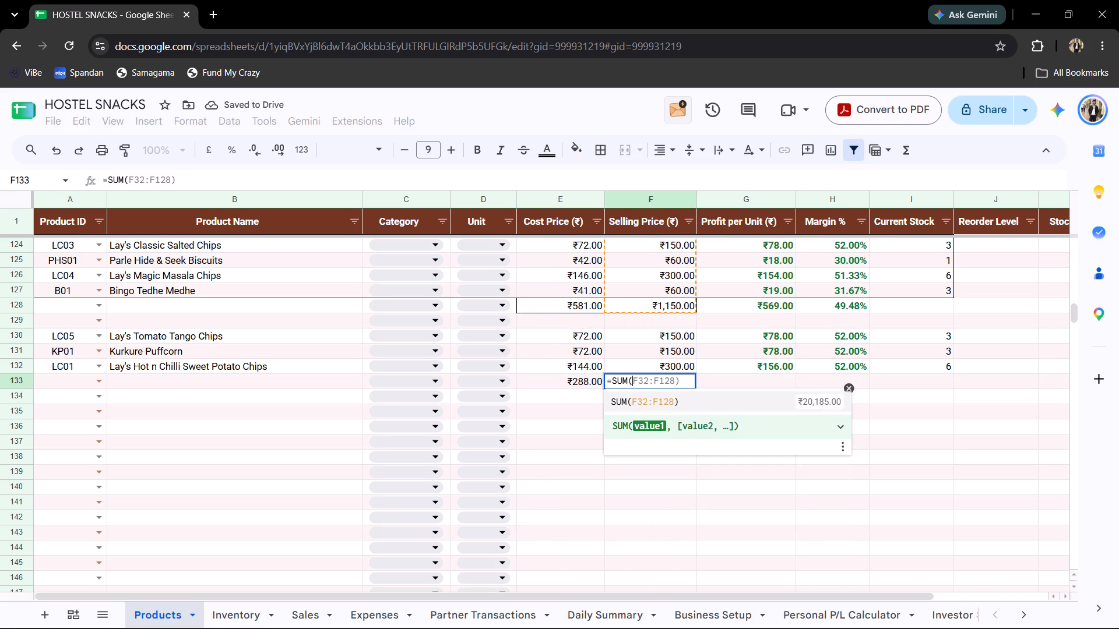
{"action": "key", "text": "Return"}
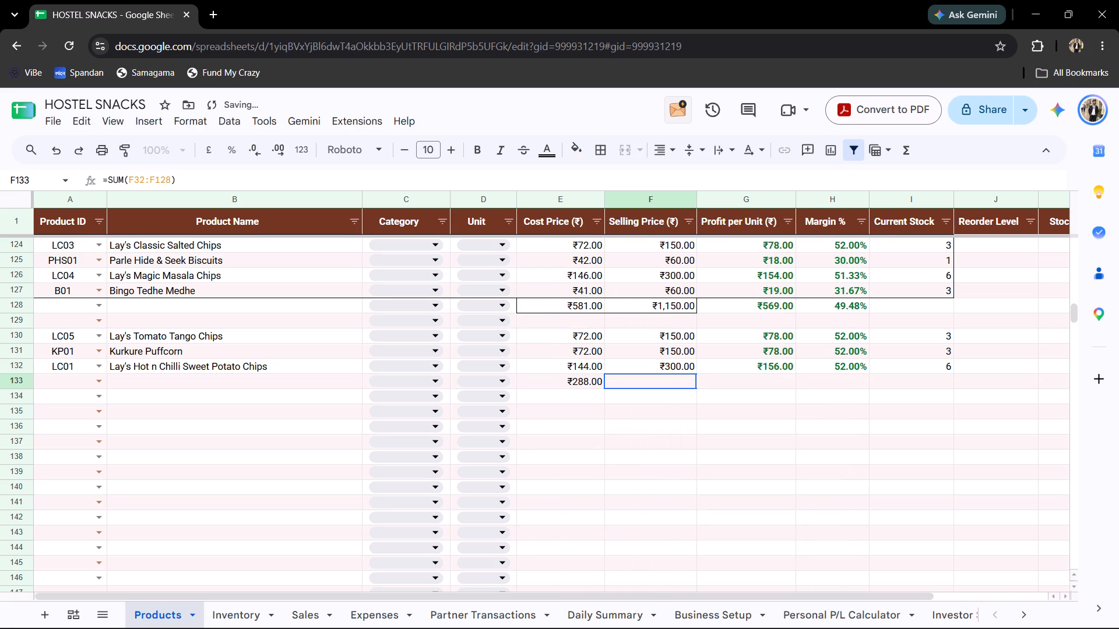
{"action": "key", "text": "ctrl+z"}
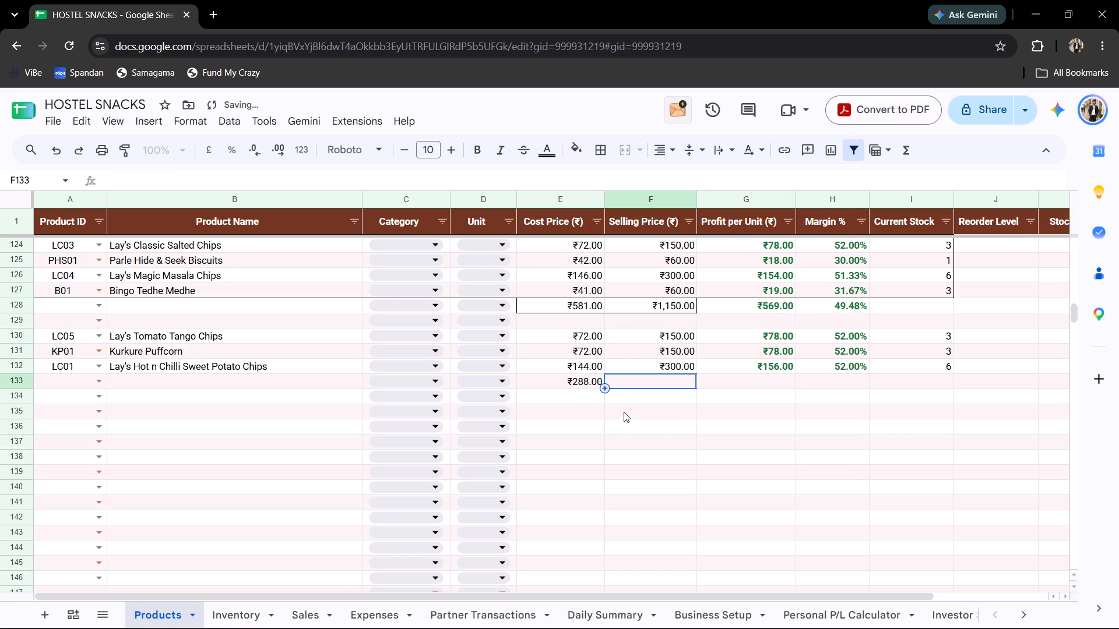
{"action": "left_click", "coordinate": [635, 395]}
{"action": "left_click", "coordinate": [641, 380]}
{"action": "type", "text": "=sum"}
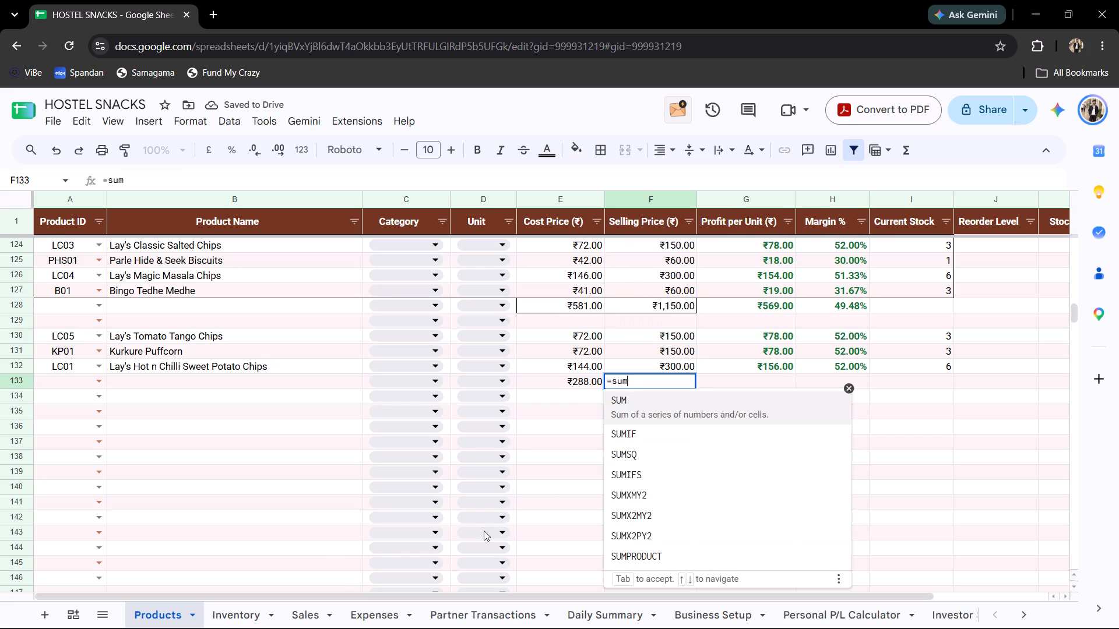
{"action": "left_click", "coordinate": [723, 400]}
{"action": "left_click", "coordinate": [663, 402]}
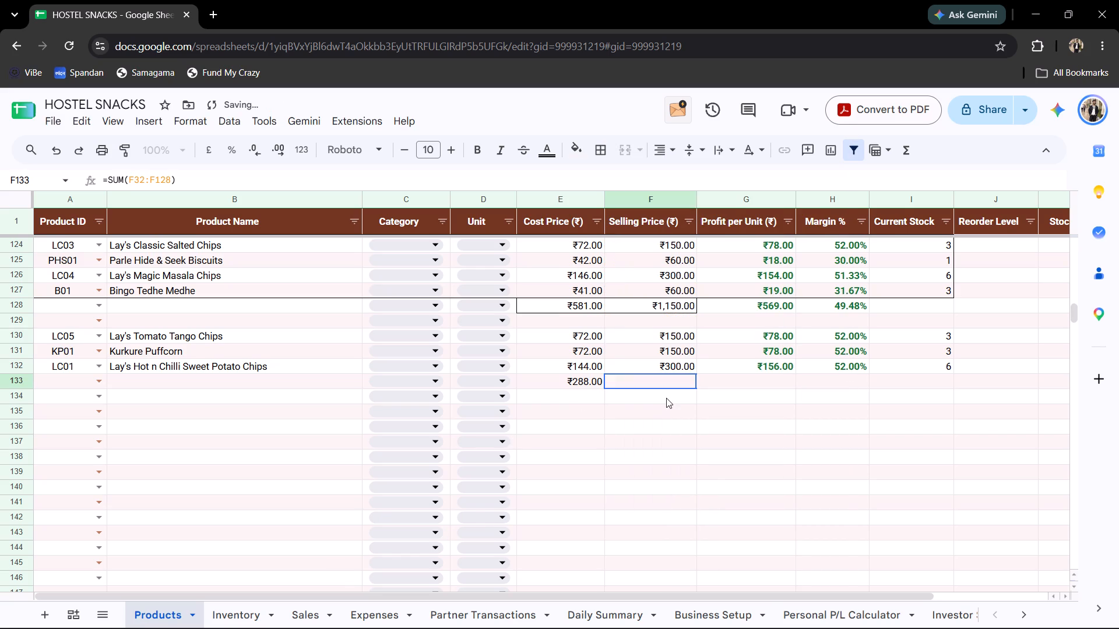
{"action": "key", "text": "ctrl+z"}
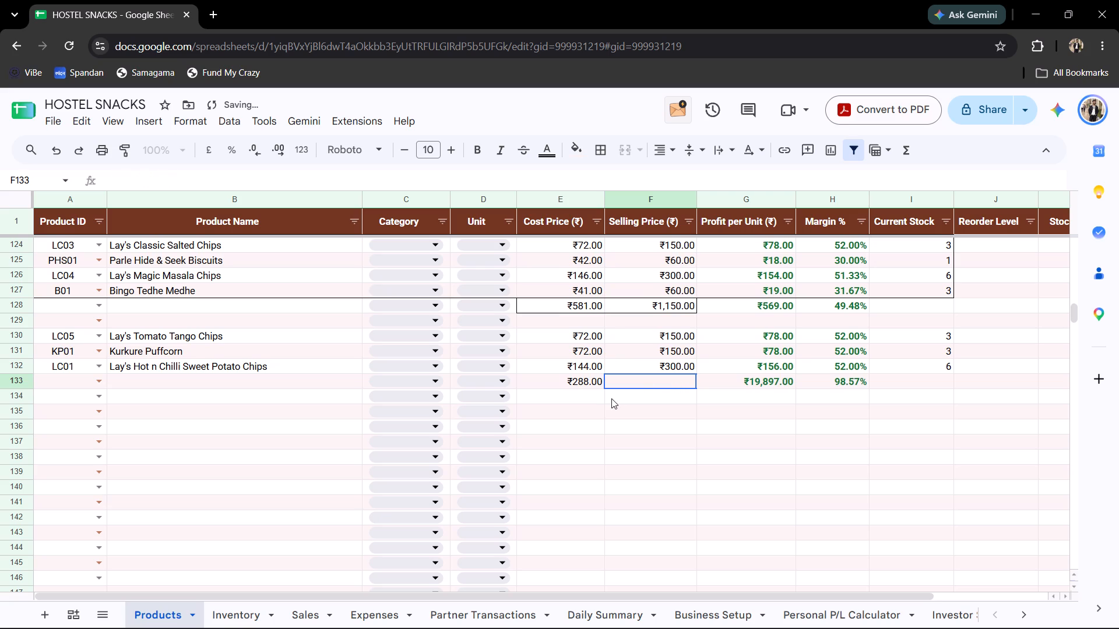
Total the new block's selling prices in F133 with a SUM of F130:F132.
{"action": "type", "text": "=sum"}
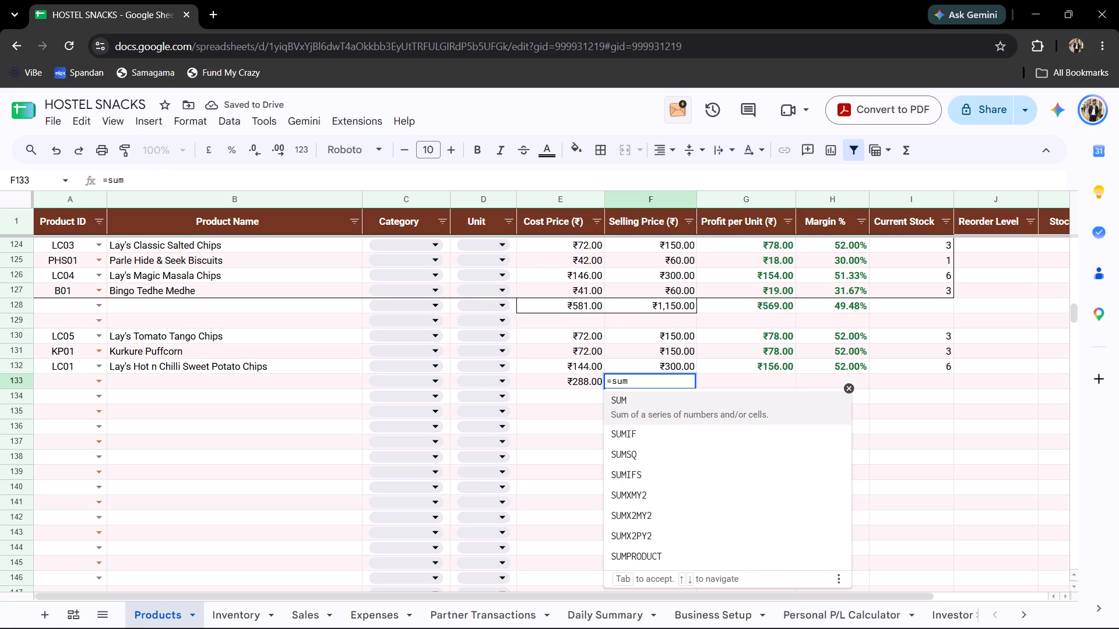
{"action": "key", "text": "Return"}
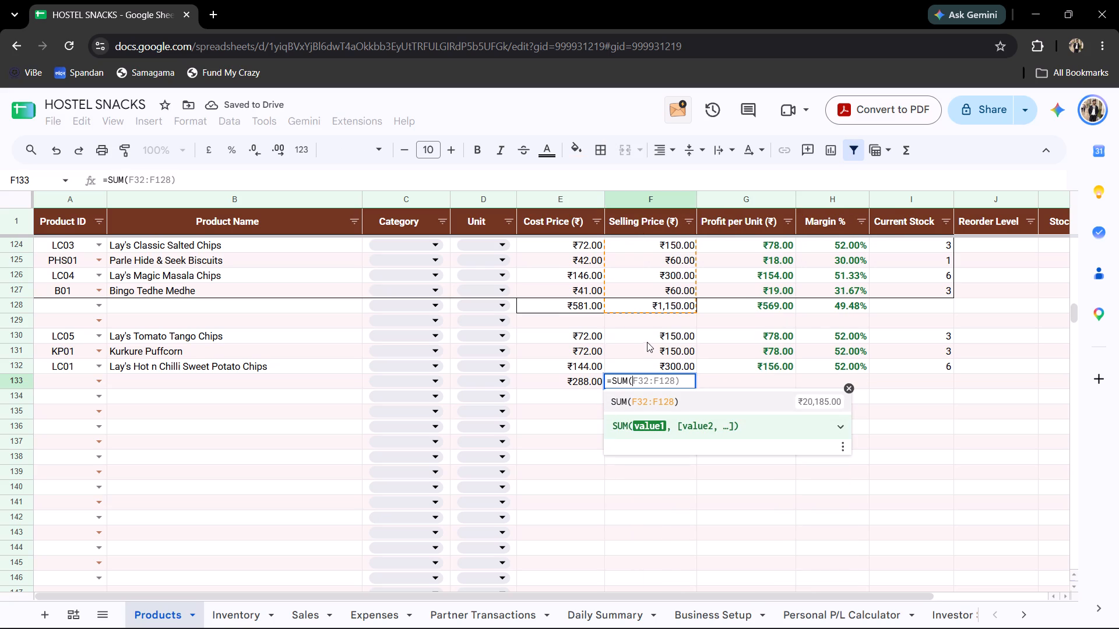
{"action": "left_click_drag", "start_coordinate": [638, 338], "coordinate": [635, 364]}
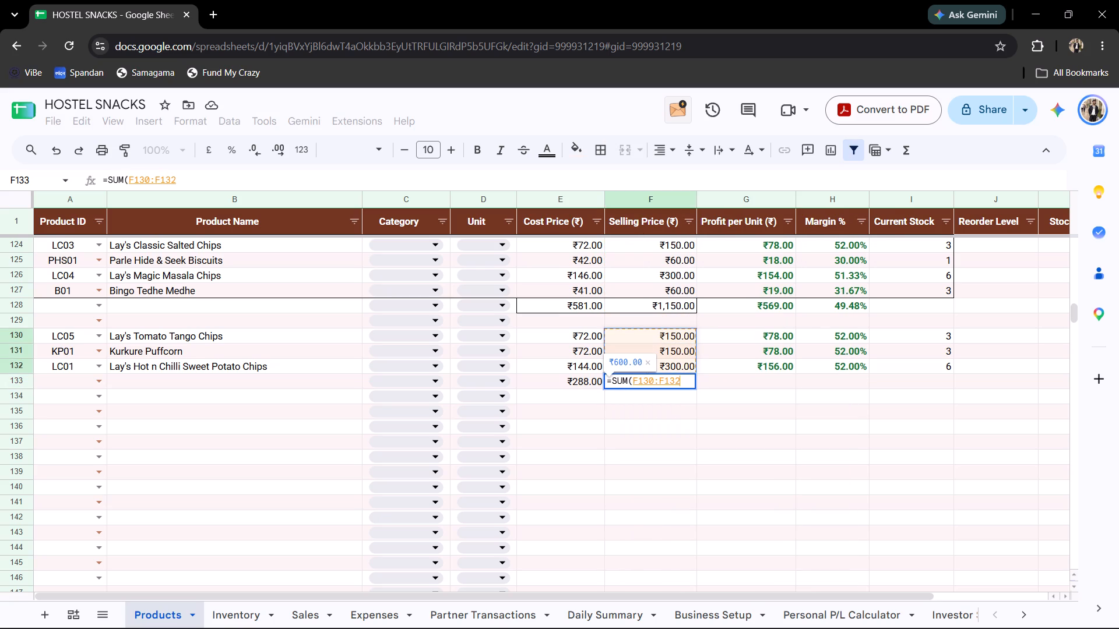
{"action": "key", "text": "Return"}
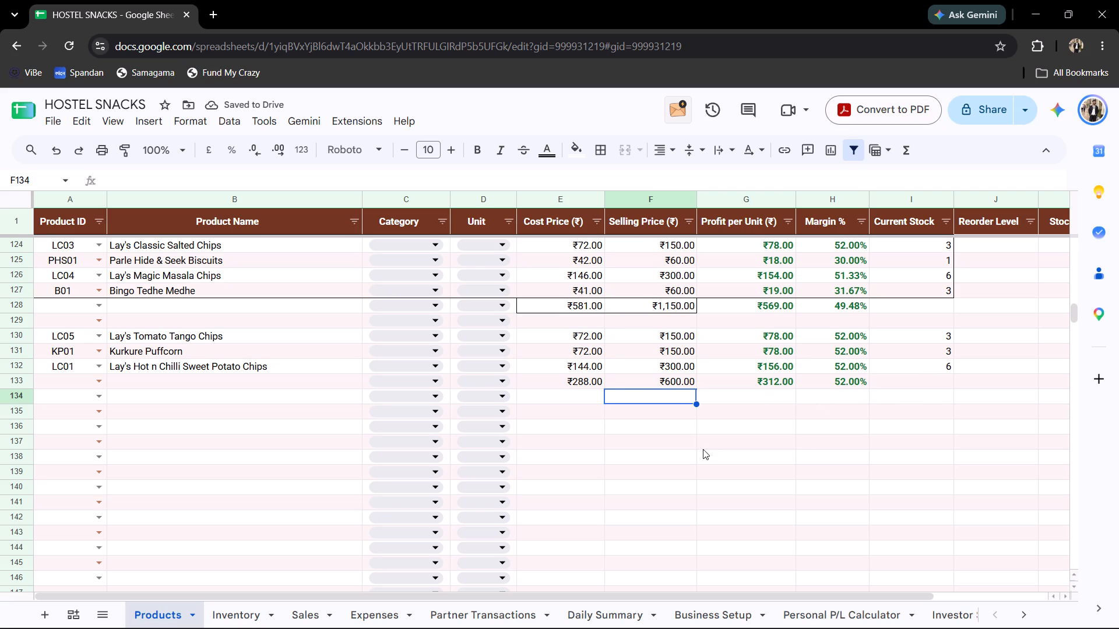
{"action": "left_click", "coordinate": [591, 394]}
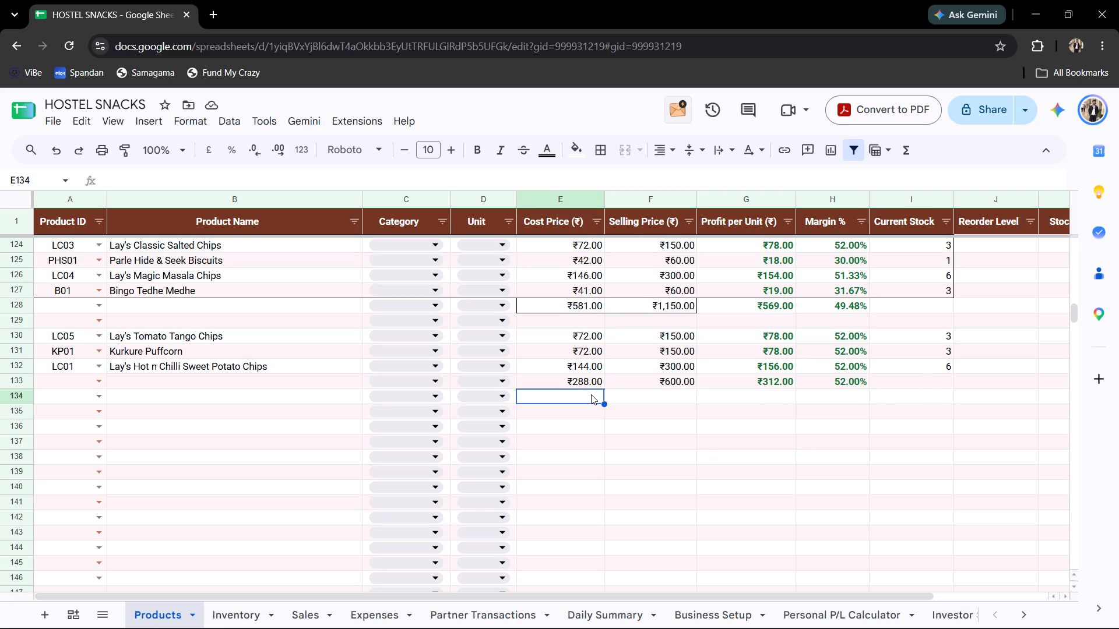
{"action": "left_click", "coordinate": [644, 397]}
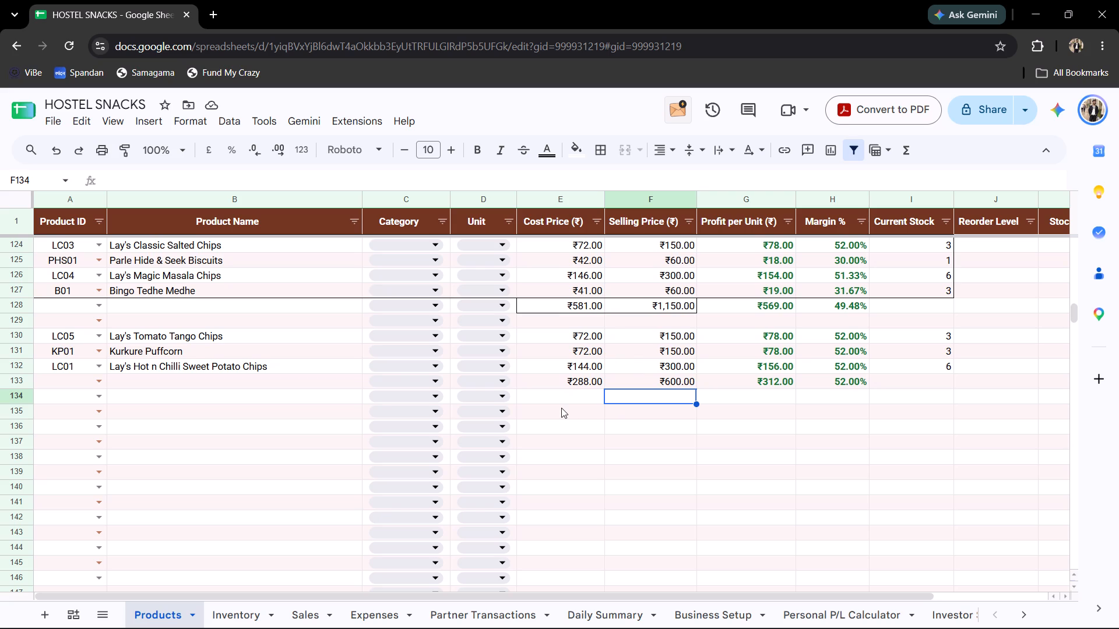
Put an outer border around the new stock block, A130:I132.
{"action": "left_click_drag", "start_coordinate": [73, 338], "coordinate": [873, 373]}
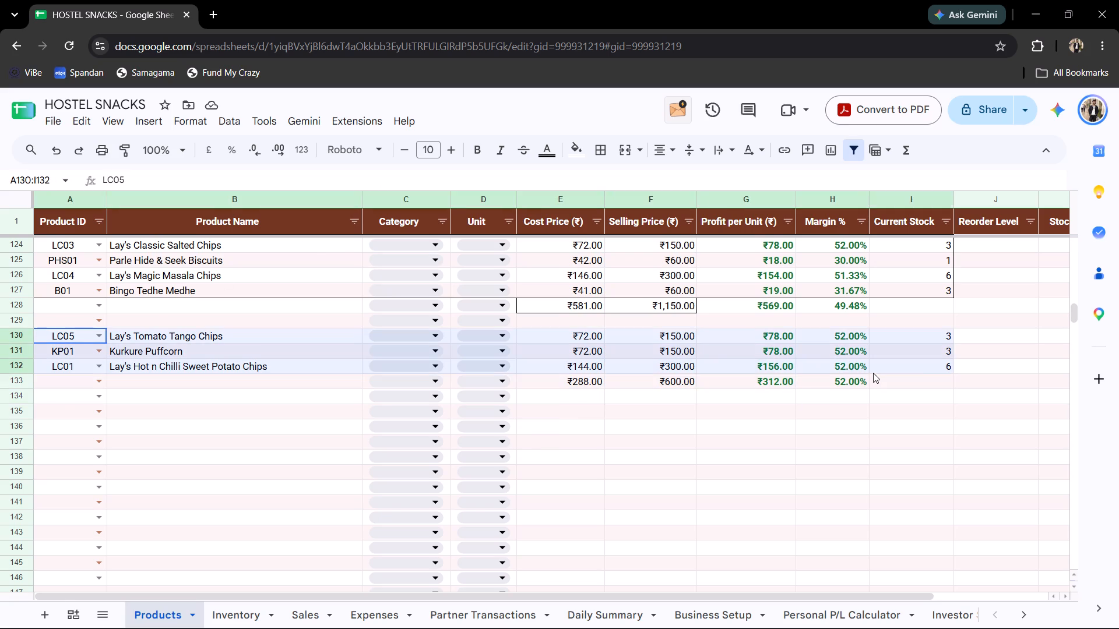
{"action": "left_click_drag", "start_coordinate": [873, 373], "coordinate": [877, 373]}
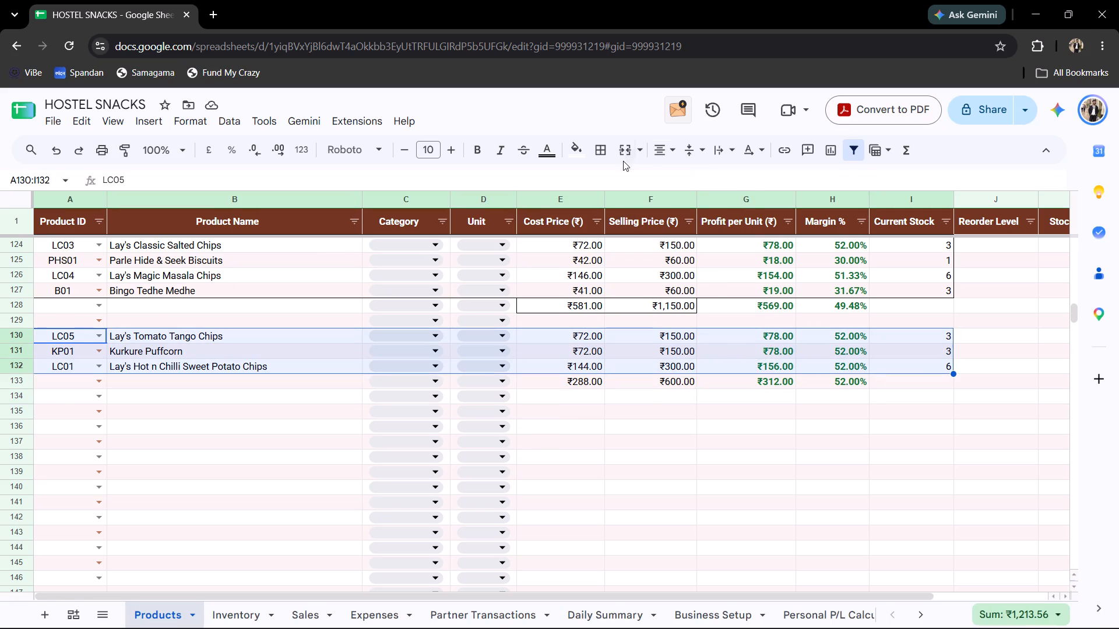
{"action": "left_click", "coordinate": [604, 154]}
{"action": "left_click", "coordinate": [705, 188]}
{"action": "left_click", "coordinate": [634, 407]}
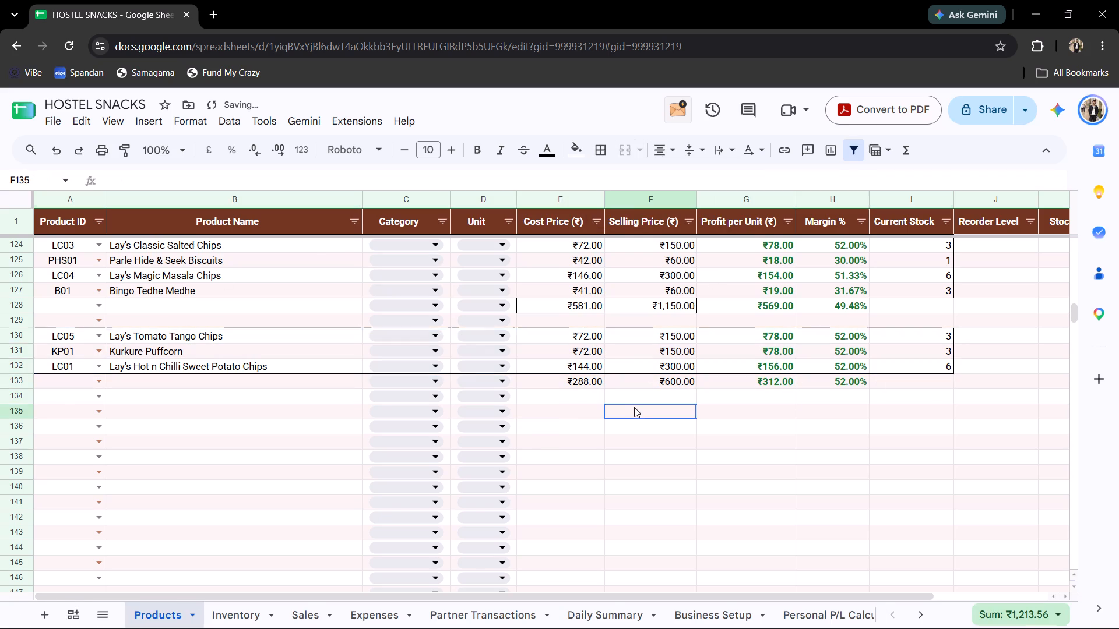
Apply all borders to the cost and selling price totals in E133:F133.
{"action": "left_click_drag", "start_coordinate": [565, 384], "coordinate": [641, 377]}
{"action": "left_click", "coordinate": [597, 153]}
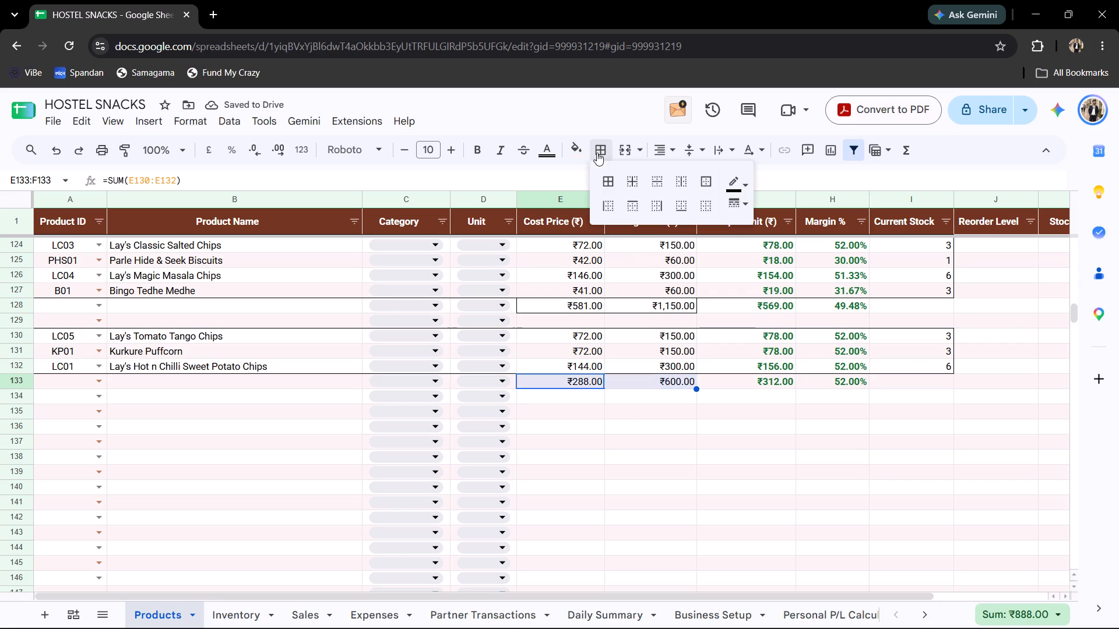
{"action": "left_click", "coordinate": [608, 184]}
{"action": "left_click", "coordinate": [624, 402]}
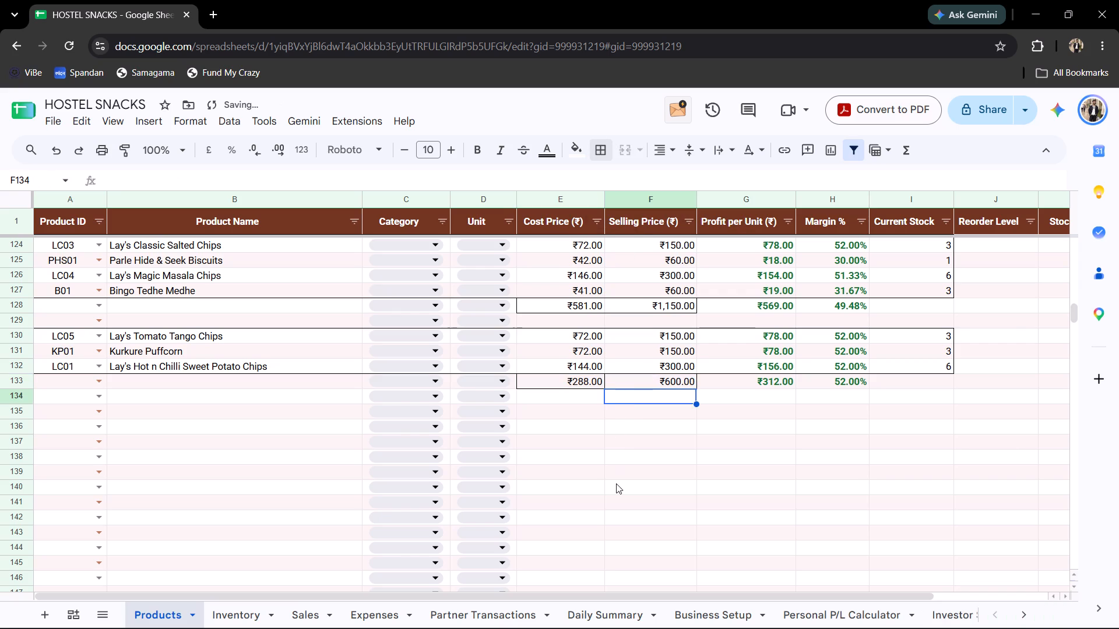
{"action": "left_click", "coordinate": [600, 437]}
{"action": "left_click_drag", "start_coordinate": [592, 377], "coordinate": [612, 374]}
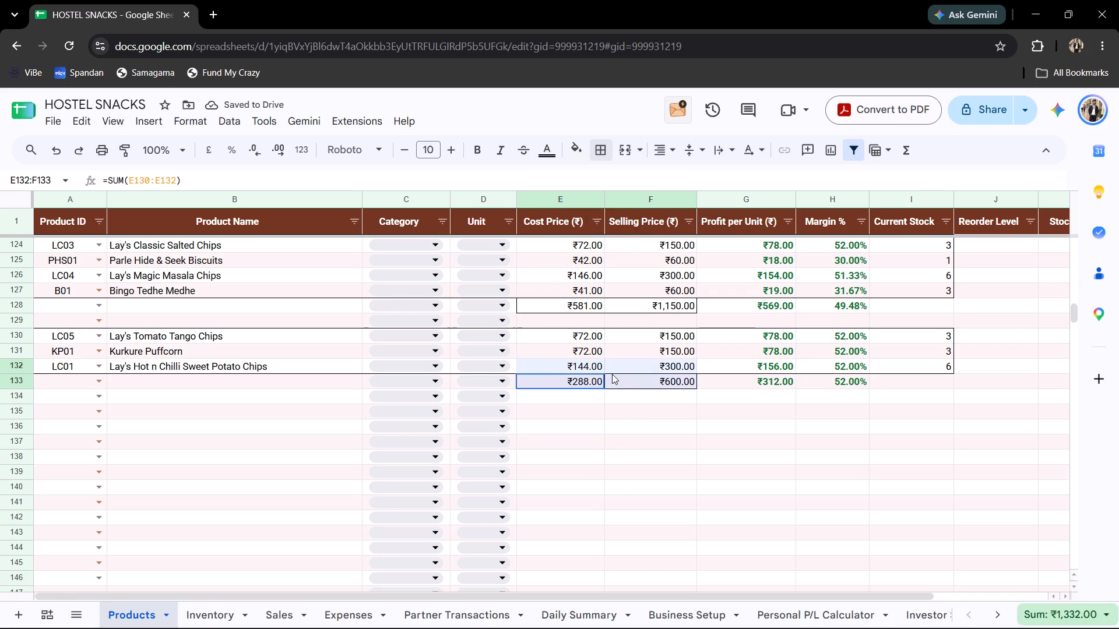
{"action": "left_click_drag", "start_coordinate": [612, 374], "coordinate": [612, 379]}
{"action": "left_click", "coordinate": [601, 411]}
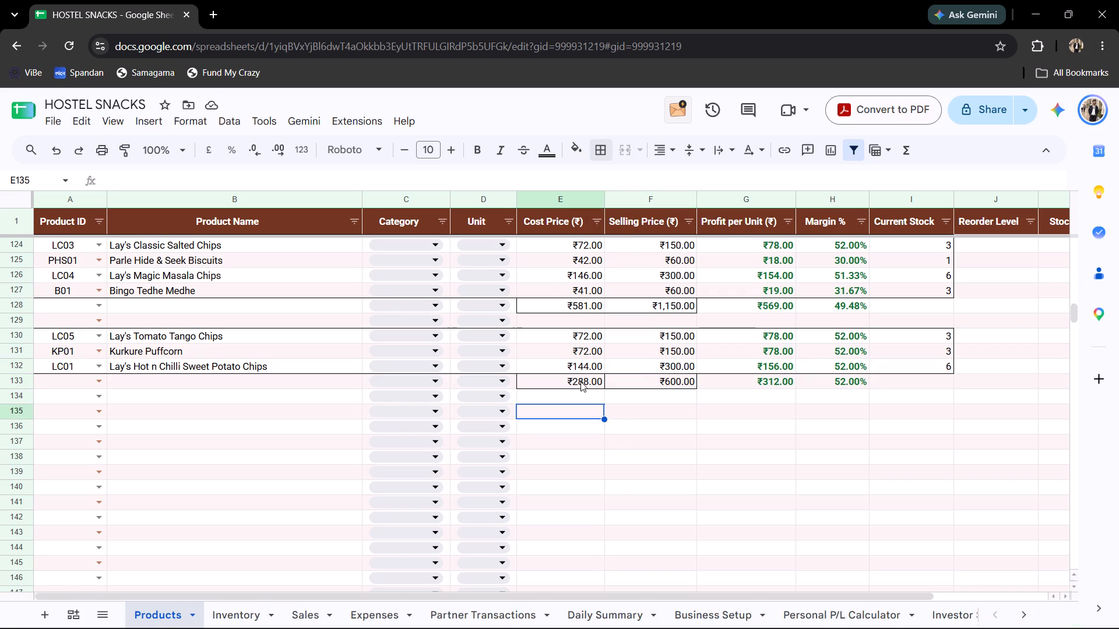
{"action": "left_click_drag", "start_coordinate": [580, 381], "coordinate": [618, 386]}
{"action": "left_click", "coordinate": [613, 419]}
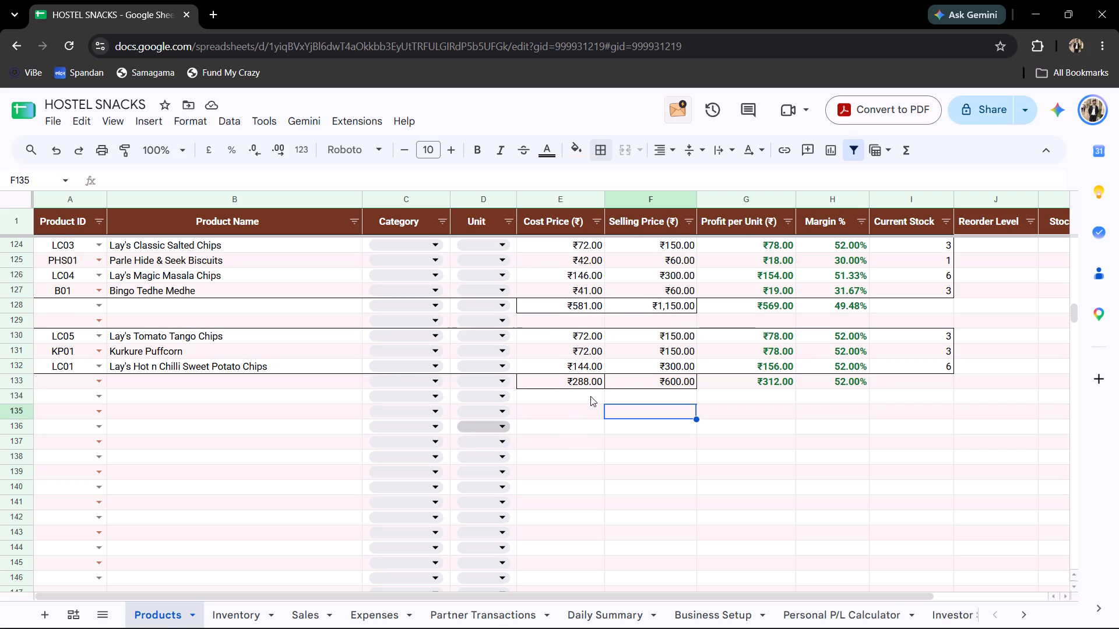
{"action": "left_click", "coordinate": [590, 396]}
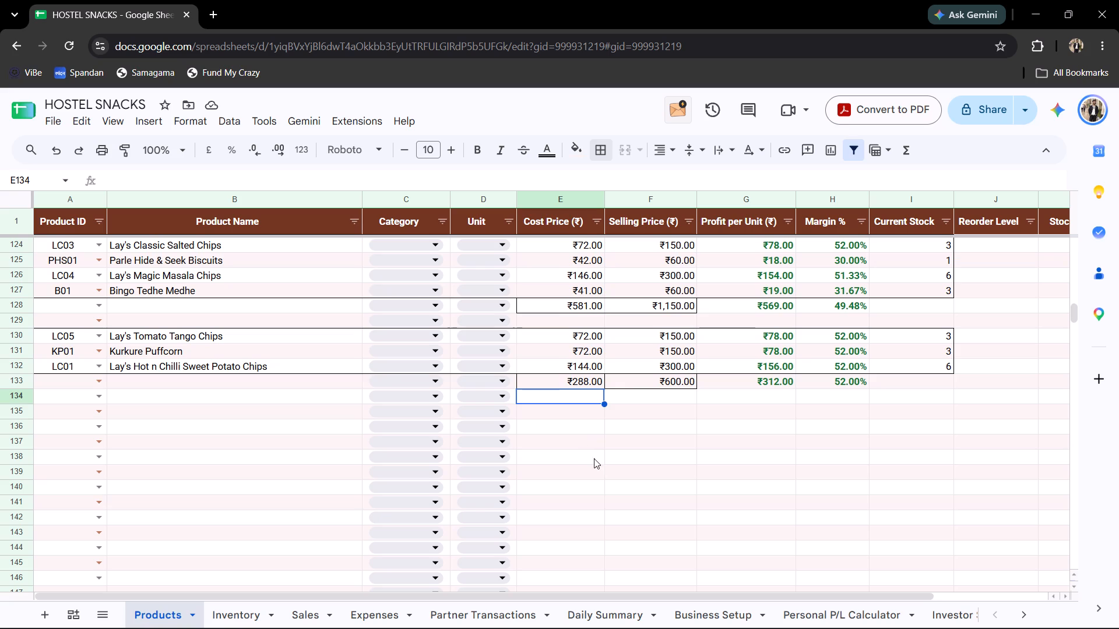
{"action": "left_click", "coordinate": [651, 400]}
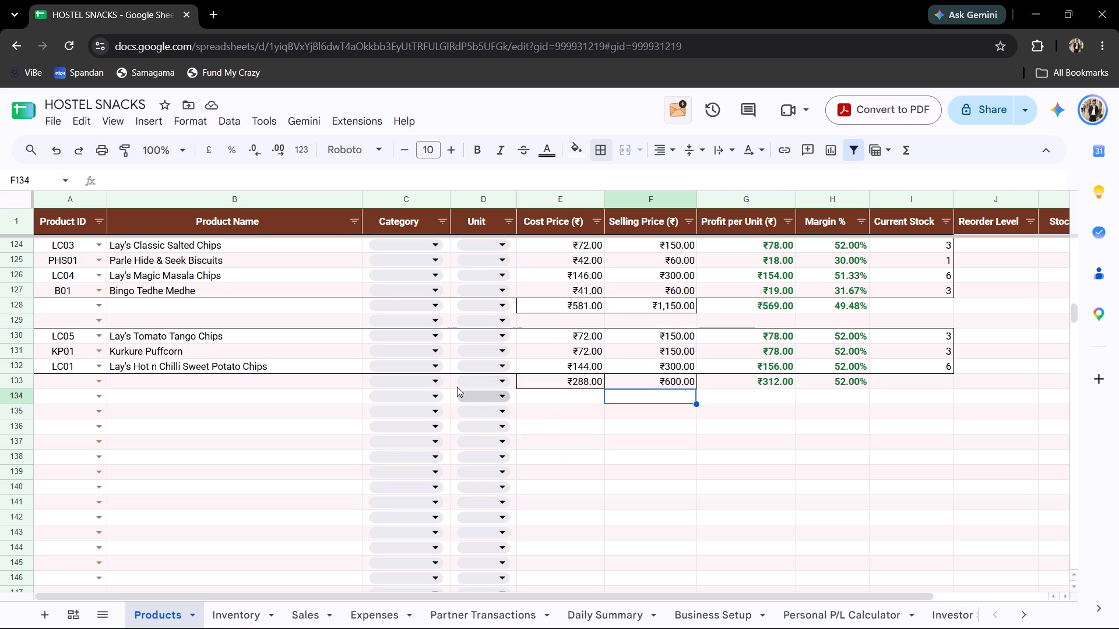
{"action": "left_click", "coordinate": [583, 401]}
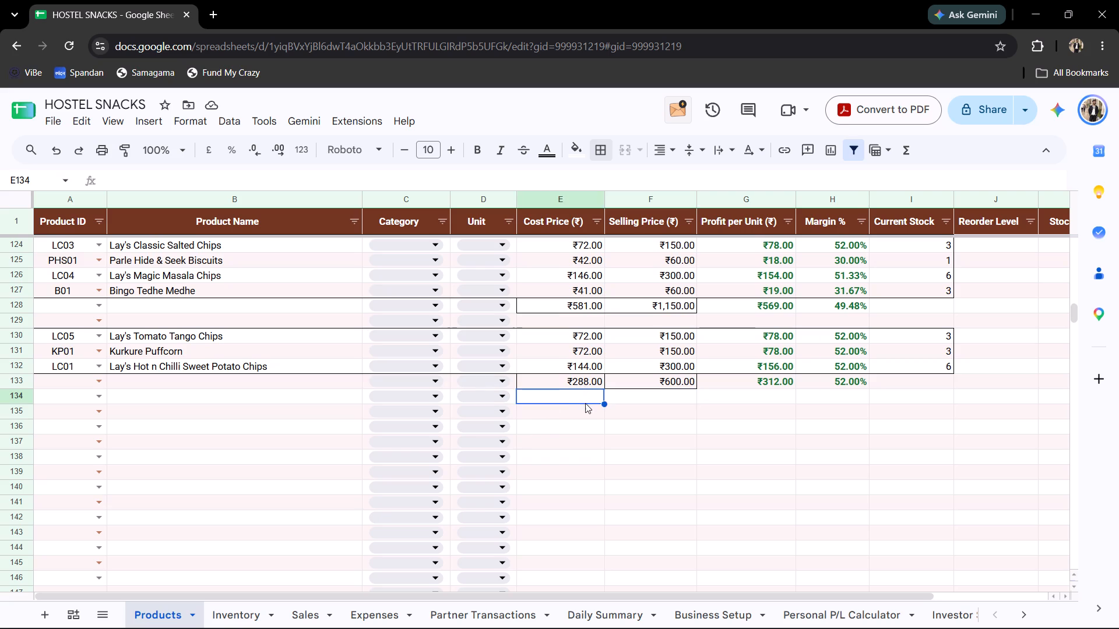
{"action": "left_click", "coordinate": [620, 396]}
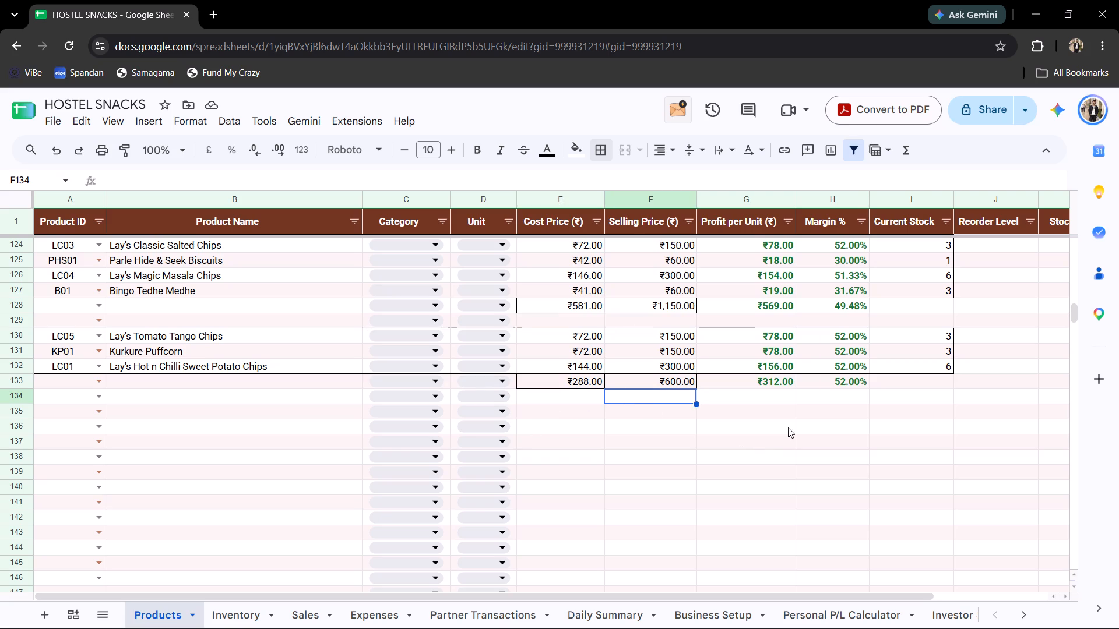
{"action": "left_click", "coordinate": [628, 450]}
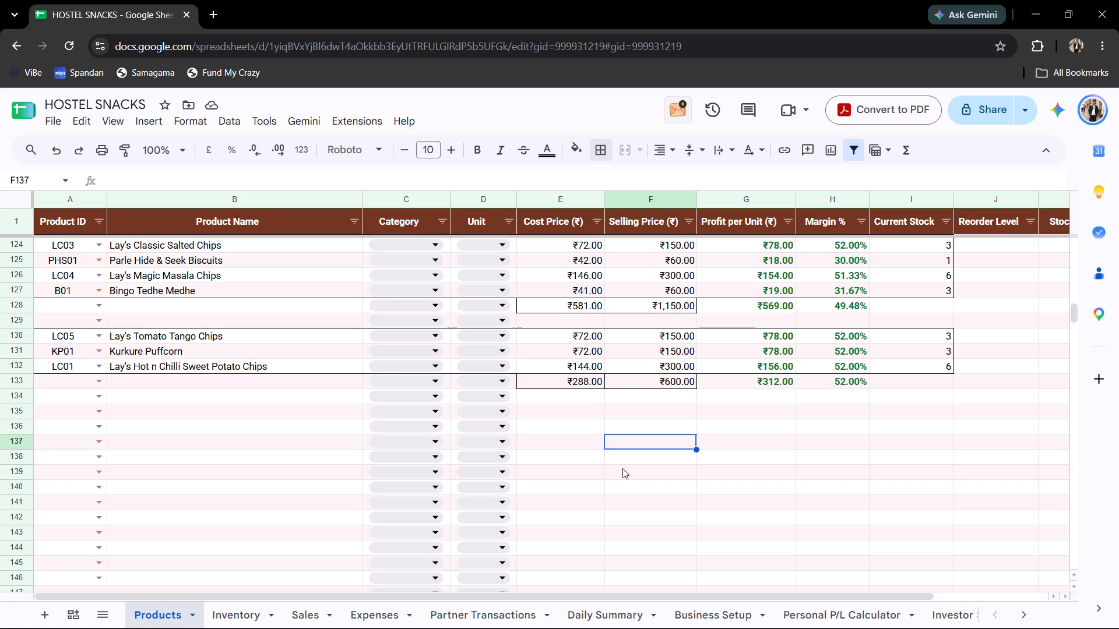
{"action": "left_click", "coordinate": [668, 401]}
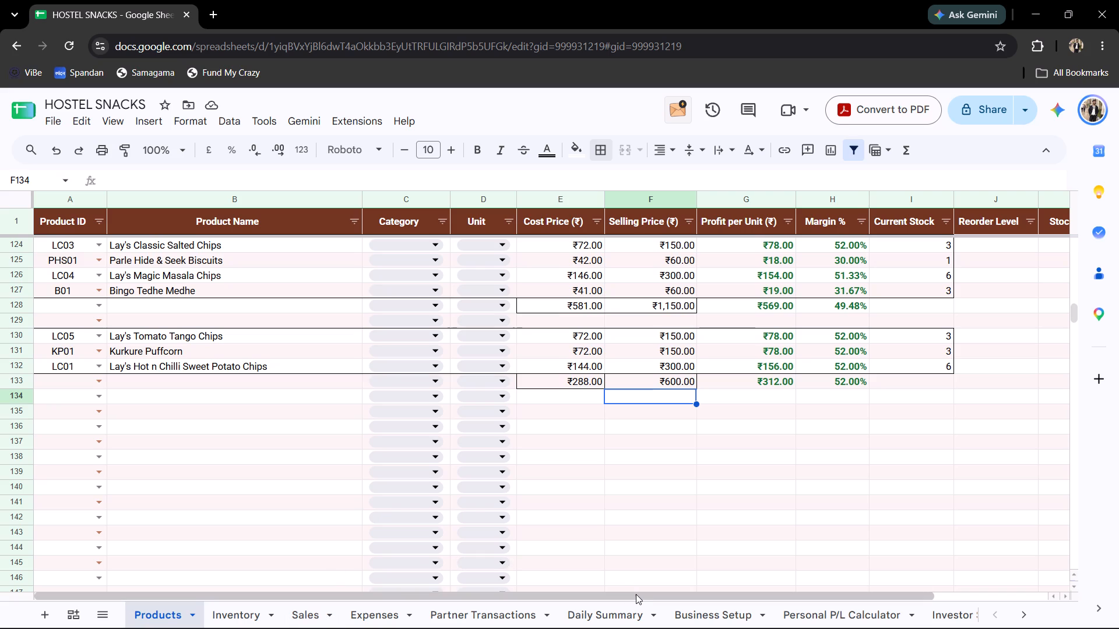
Enter 150 as the next Amount Paid in B10 of the Personal P/L Calculator sheet.
{"action": "left_click", "coordinate": [807, 617]}
{"action": "left_click", "coordinate": [281, 443]}
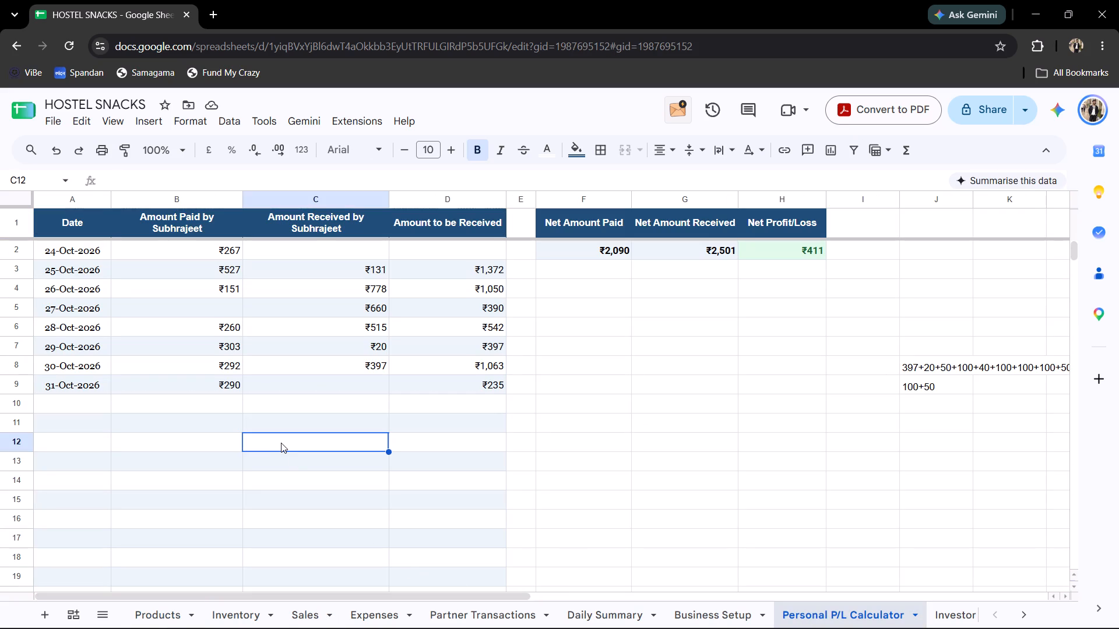
{"action": "left_click", "coordinate": [195, 411]}
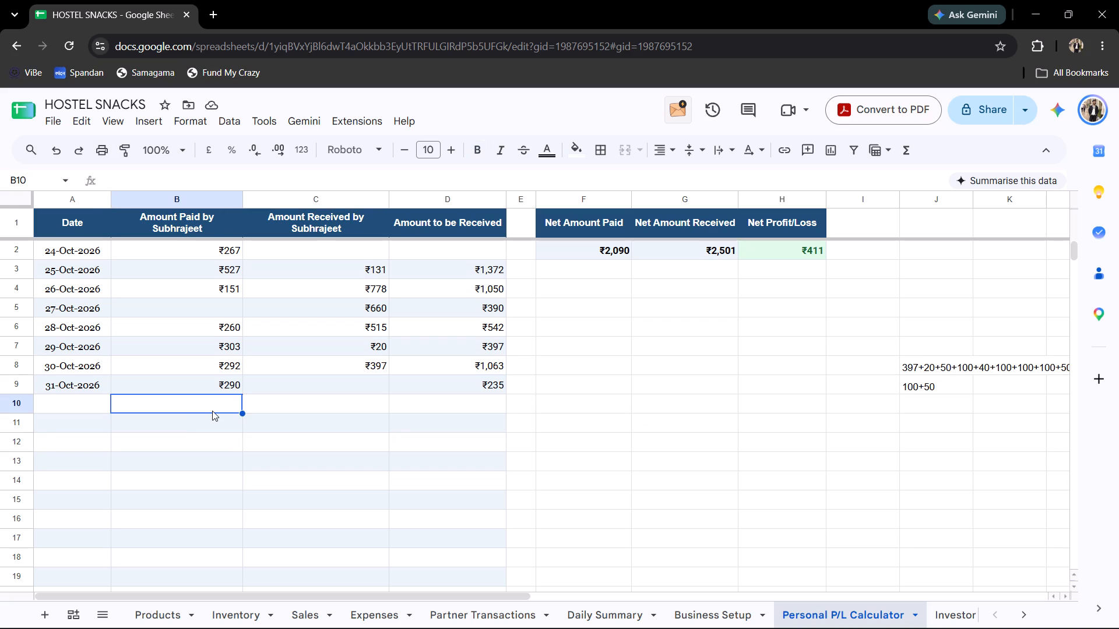
{"action": "type", "text": "150"}
{"action": "key", "text": "Return"}
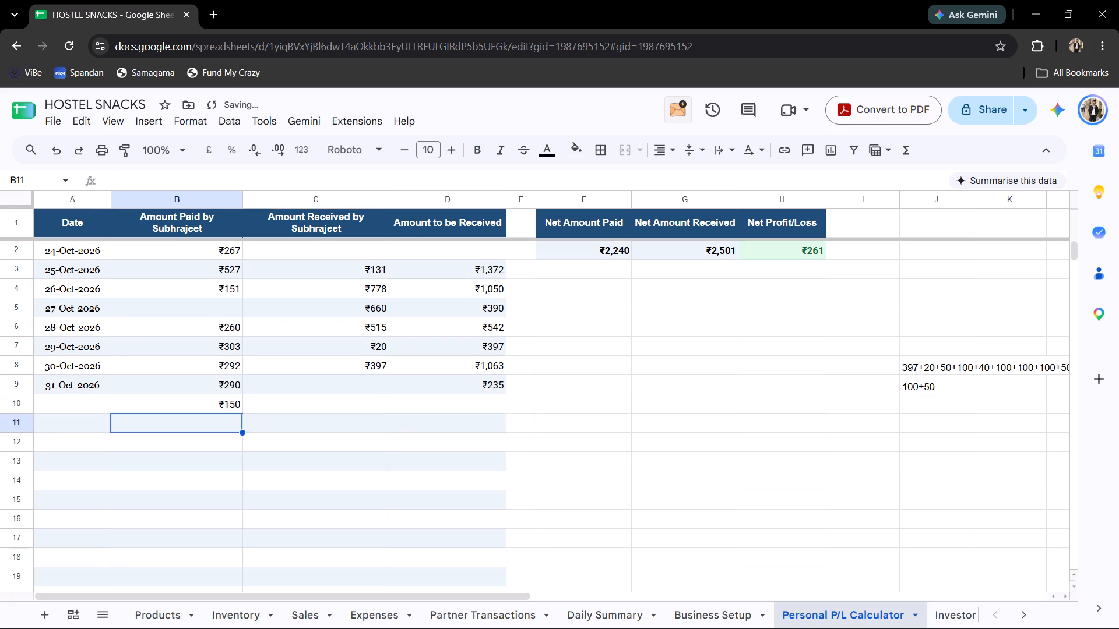
Extend the date series from A9 down to A10, giving 01-Nov-2026.
{"action": "left_click", "coordinate": [55, 408]}
{"action": "left_click", "coordinate": [93, 390]}
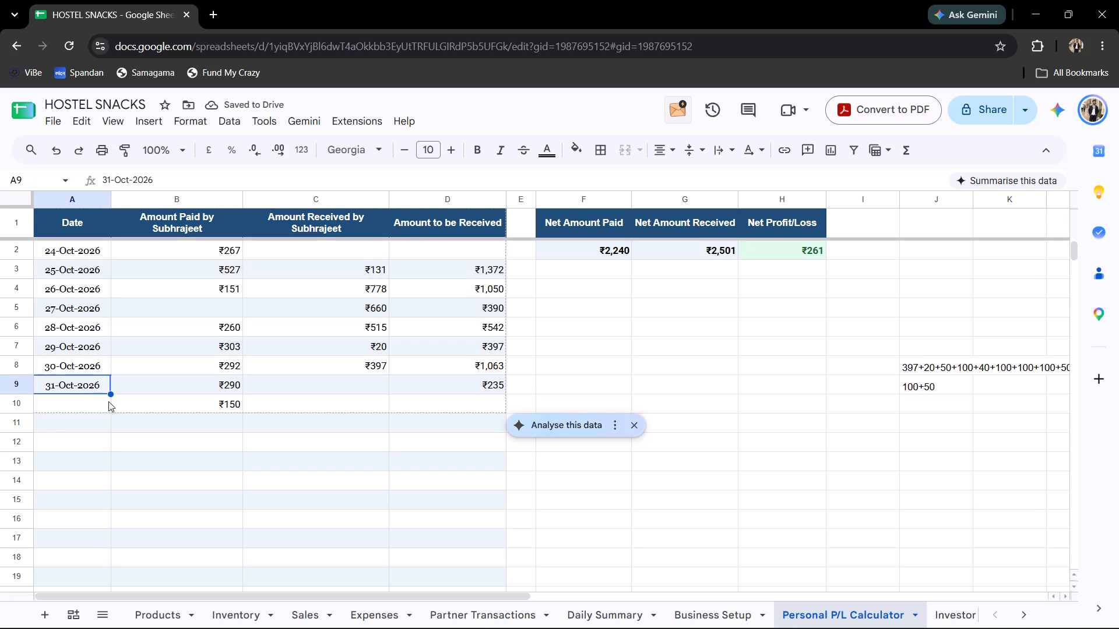
{"action": "left_click_drag", "start_coordinate": [111, 395], "coordinate": [114, 409]}
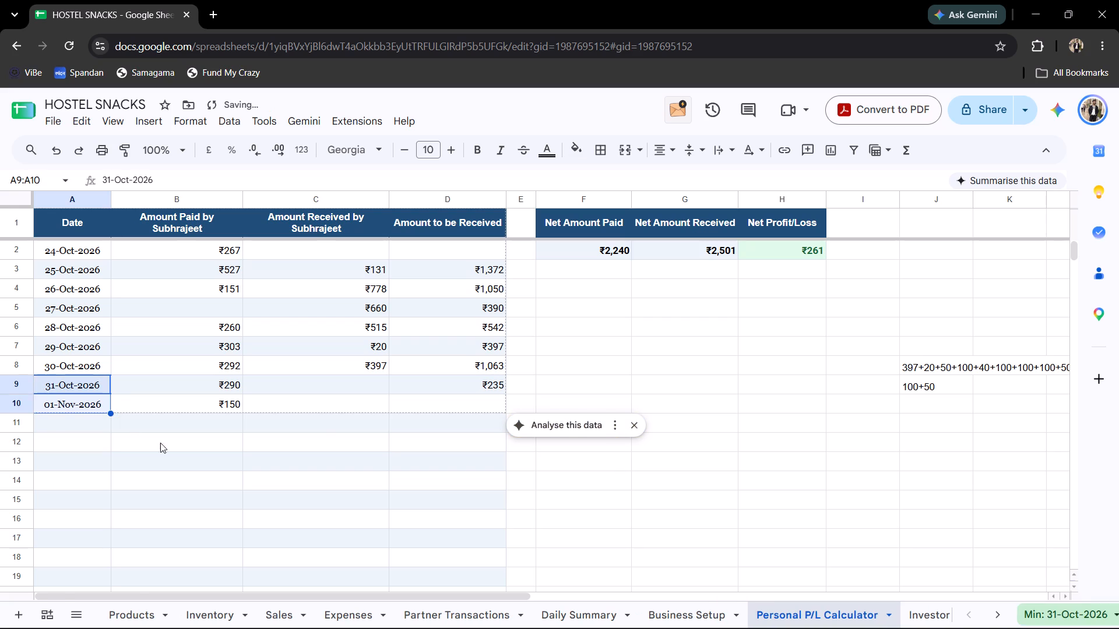
Set the 31-Oct-2026 Amount to be Received in D9 to 875.
{"action": "left_click", "coordinate": [372, 402]}
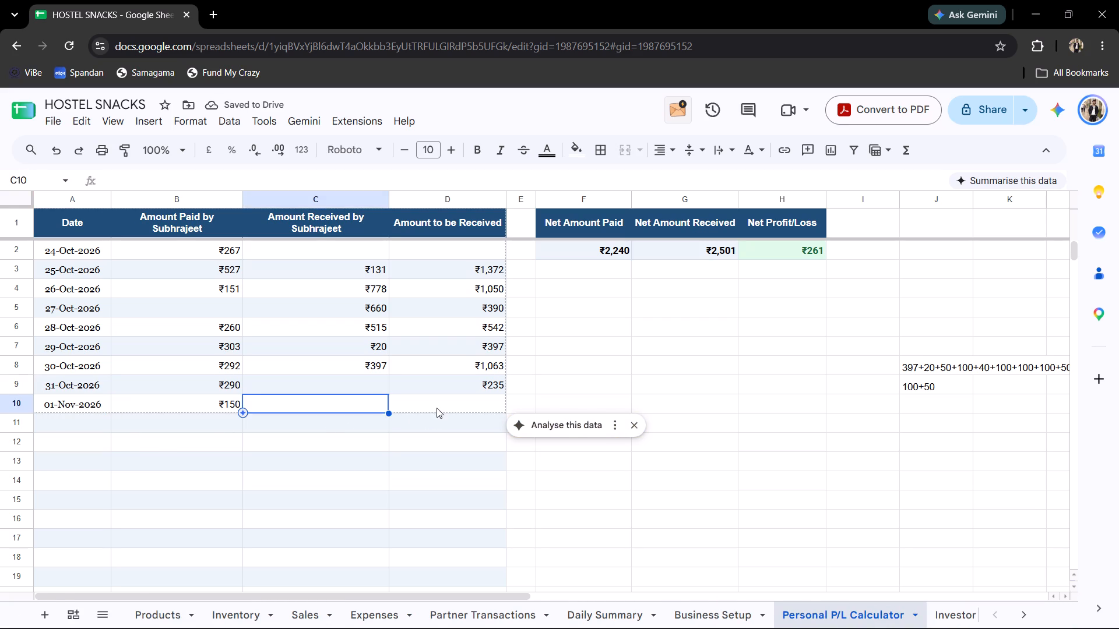
{"action": "left_click", "coordinate": [437, 408]}
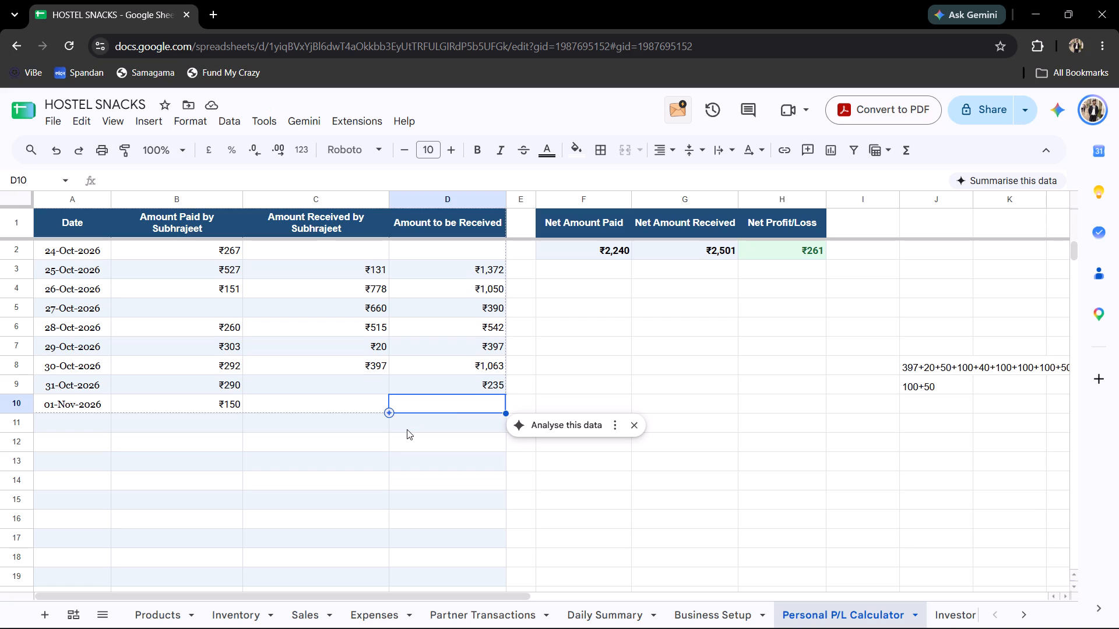
{"action": "left_click", "coordinate": [453, 380]}
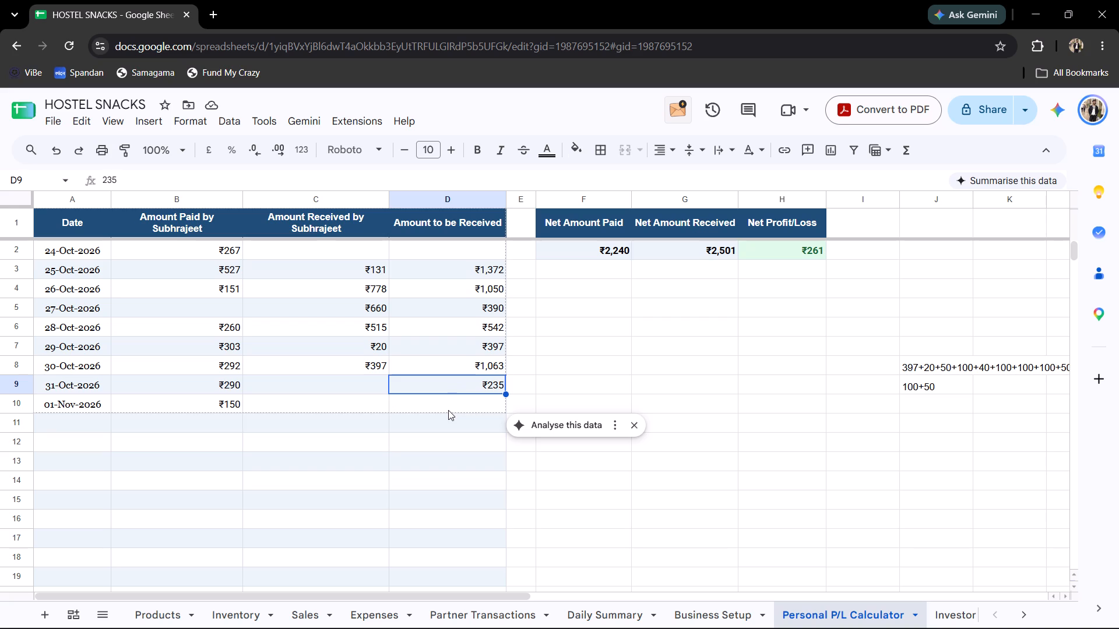
{"action": "left_click", "coordinate": [347, 407]}
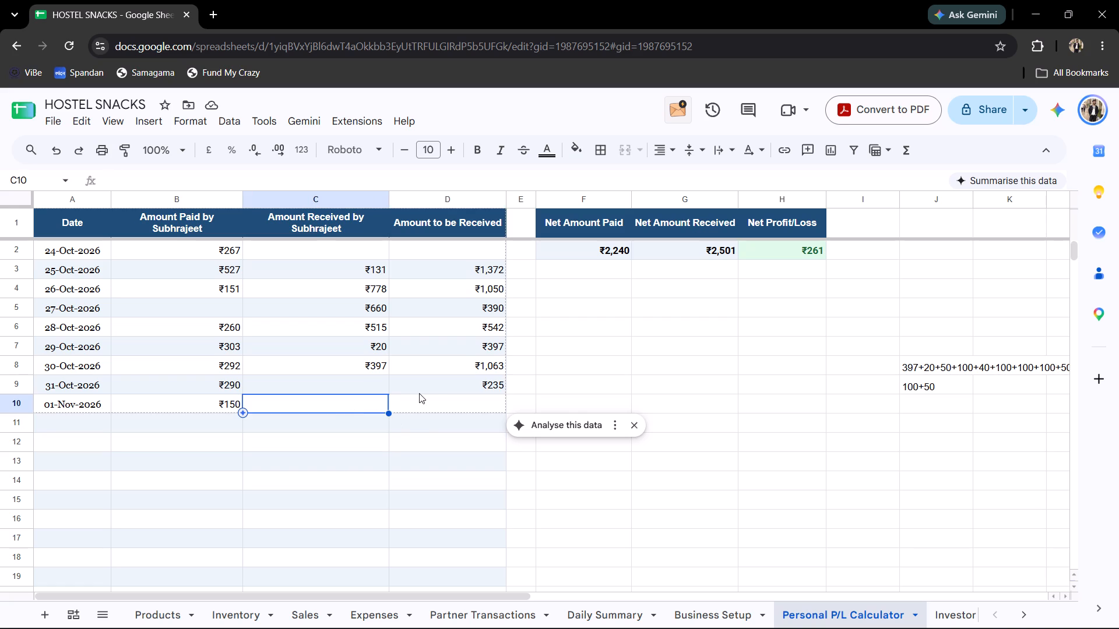
{"action": "left_click", "coordinate": [432, 387]}
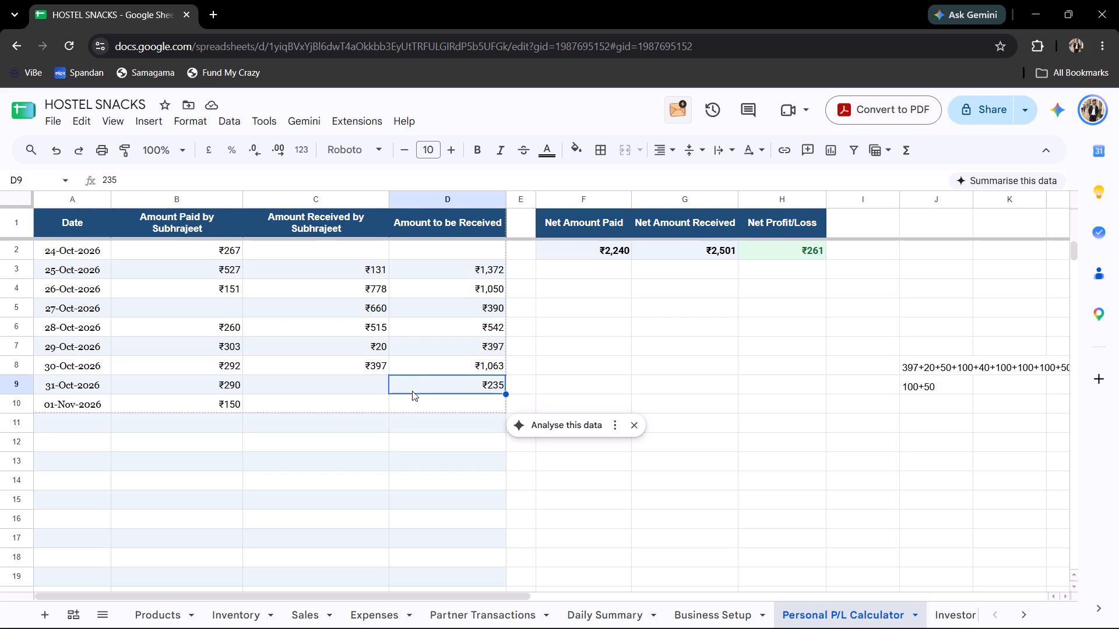
{"action": "left_click", "coordinate": [416, 408]}
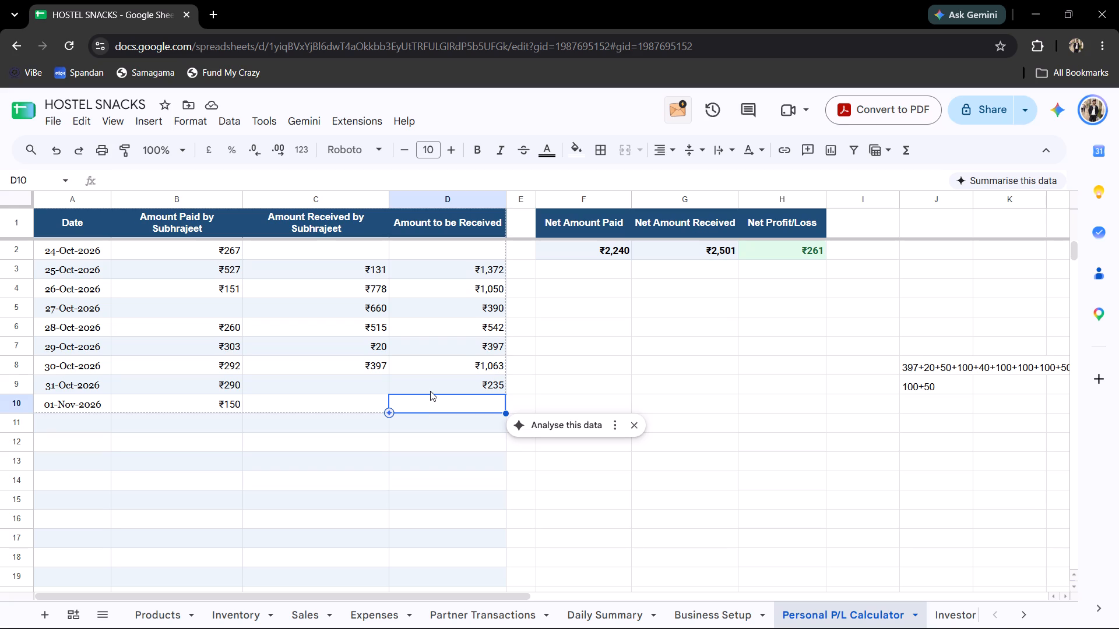
{"action": "left_click", "coordinate": [430, 391]}
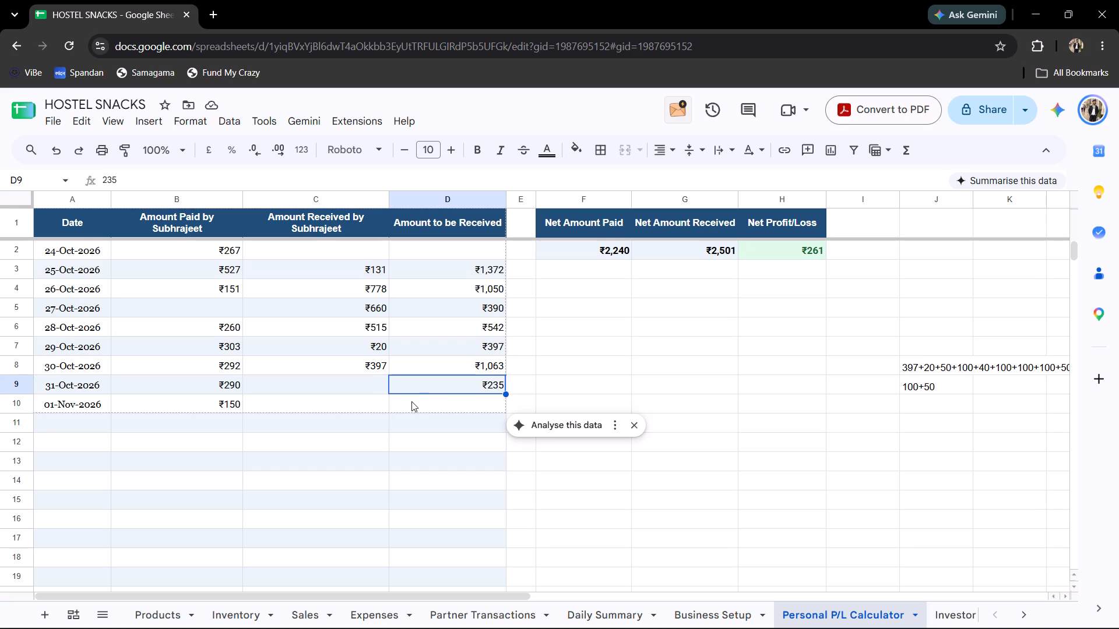
{"action": "type", "text": "875"}
{"action": "key", "text": "Return"}
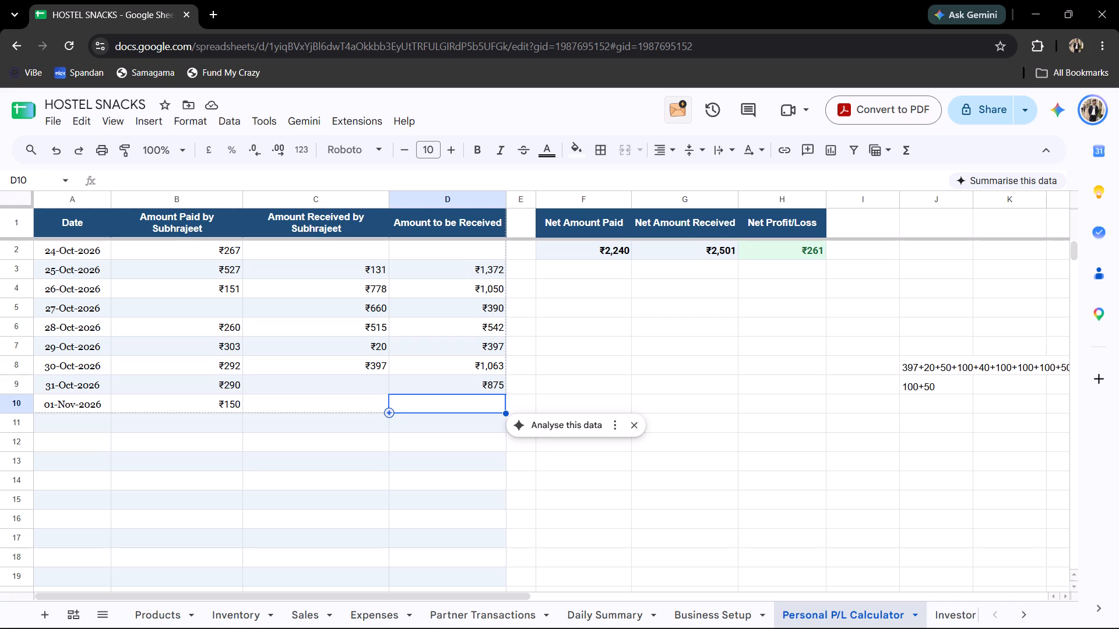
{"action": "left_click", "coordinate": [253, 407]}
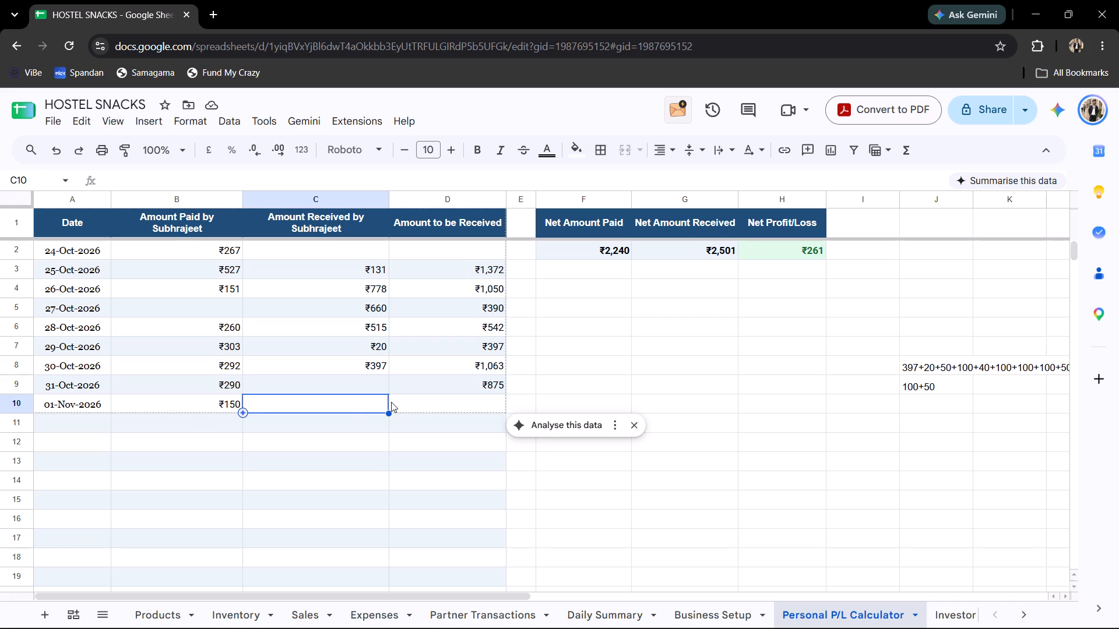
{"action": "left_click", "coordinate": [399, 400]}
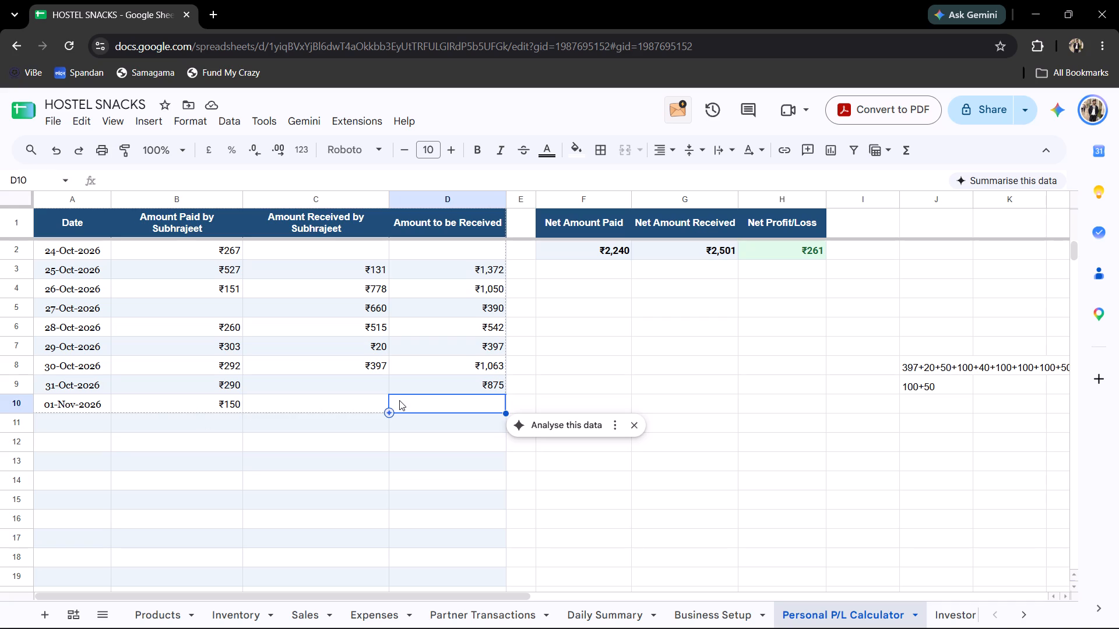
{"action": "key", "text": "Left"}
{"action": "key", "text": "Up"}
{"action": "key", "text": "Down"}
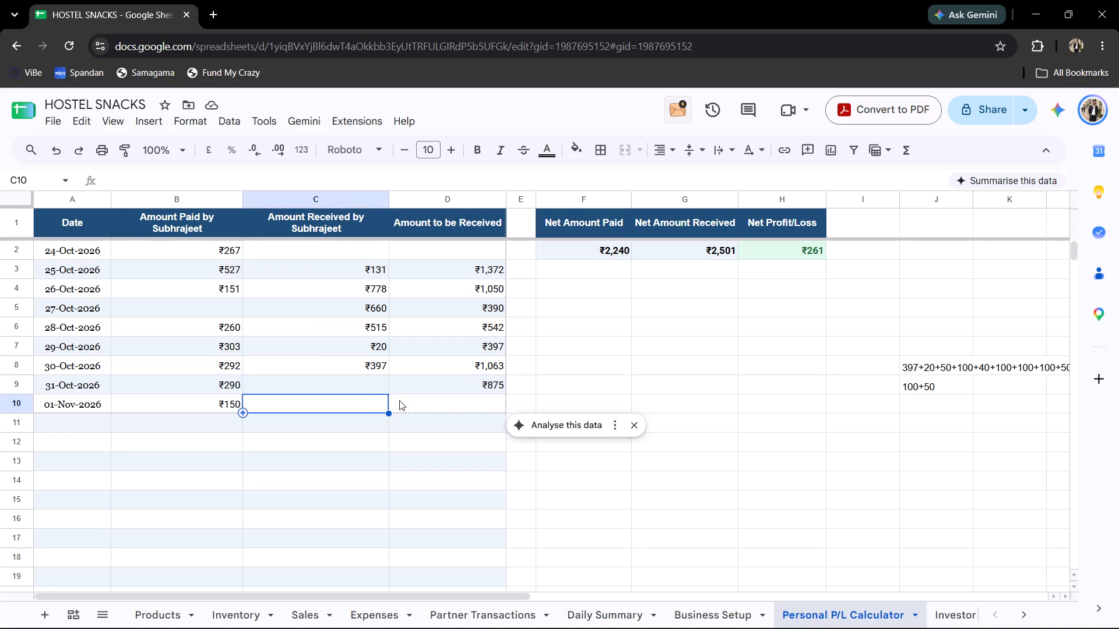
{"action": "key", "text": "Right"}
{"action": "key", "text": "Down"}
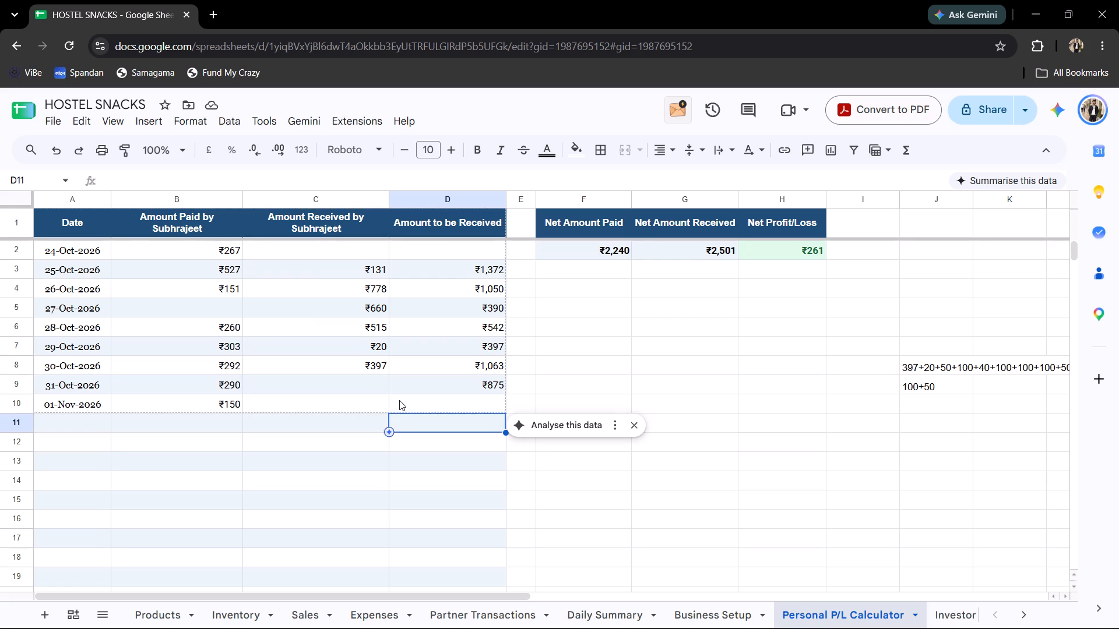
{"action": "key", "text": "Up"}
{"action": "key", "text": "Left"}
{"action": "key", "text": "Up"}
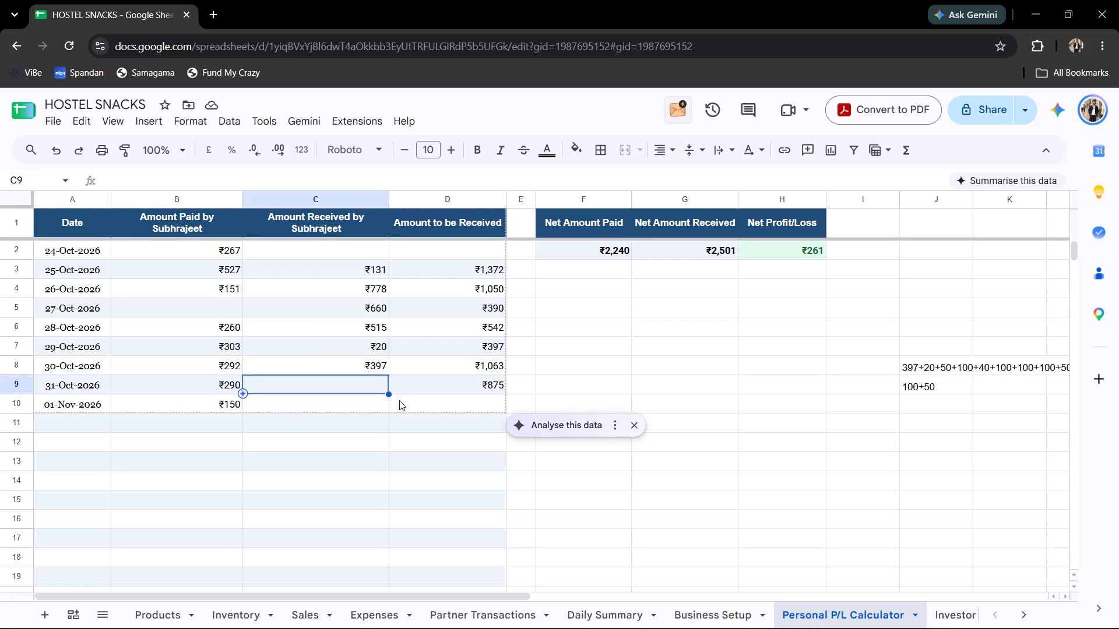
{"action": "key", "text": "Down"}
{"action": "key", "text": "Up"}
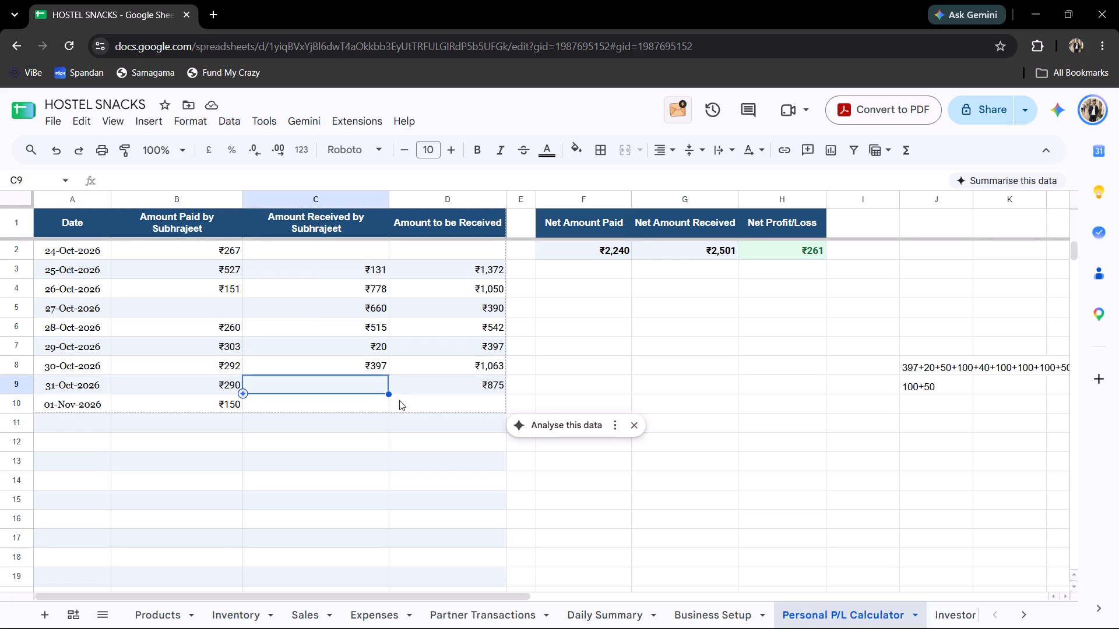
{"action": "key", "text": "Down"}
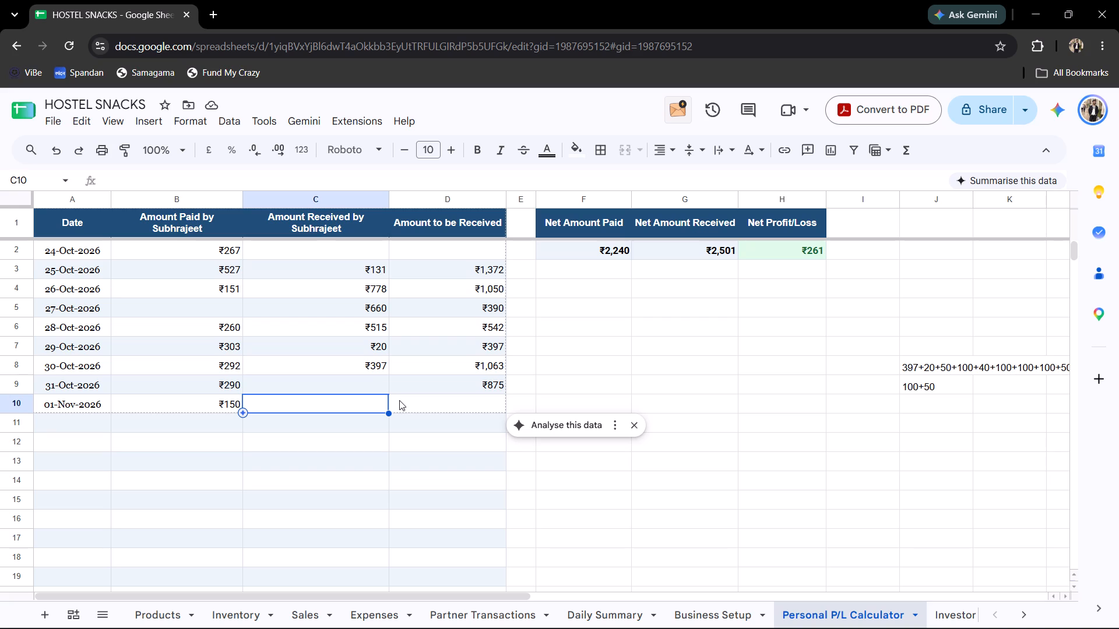
Enter 150 as the 31-Oct-2026 Amount Received in C9.
{"action": "key", "text": "Up"}
{"action": "type", "text": "51"}
{"action": "key", "text": "BackSpace"}
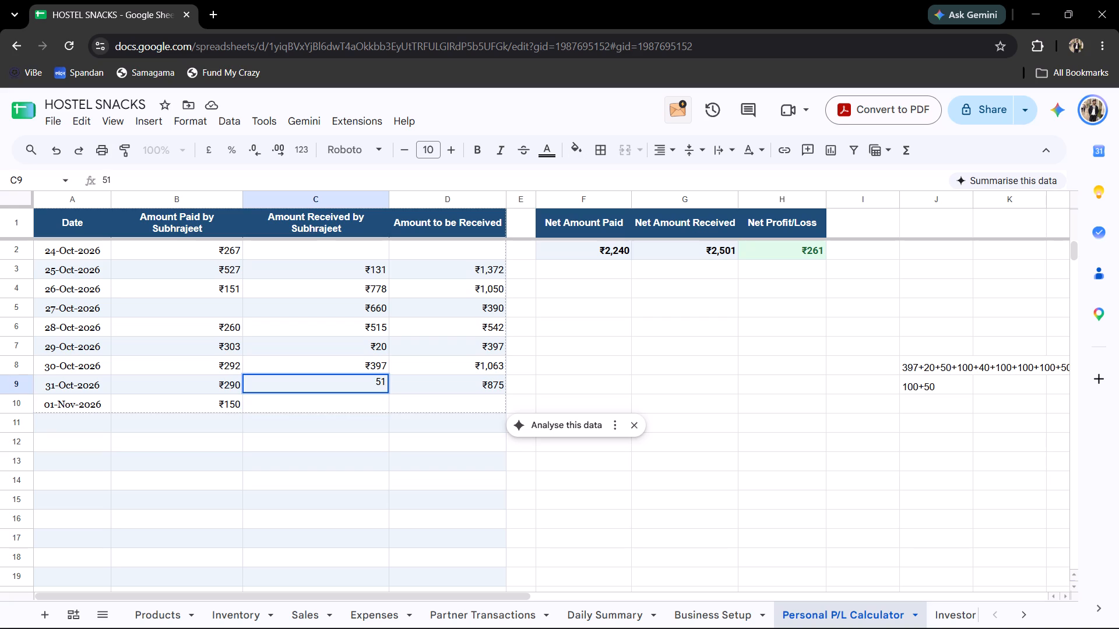
{"action": "key", "text": "BackSpace"}
{"action": "type", "text": "150"}
{"action": "key", "text": "Return"}
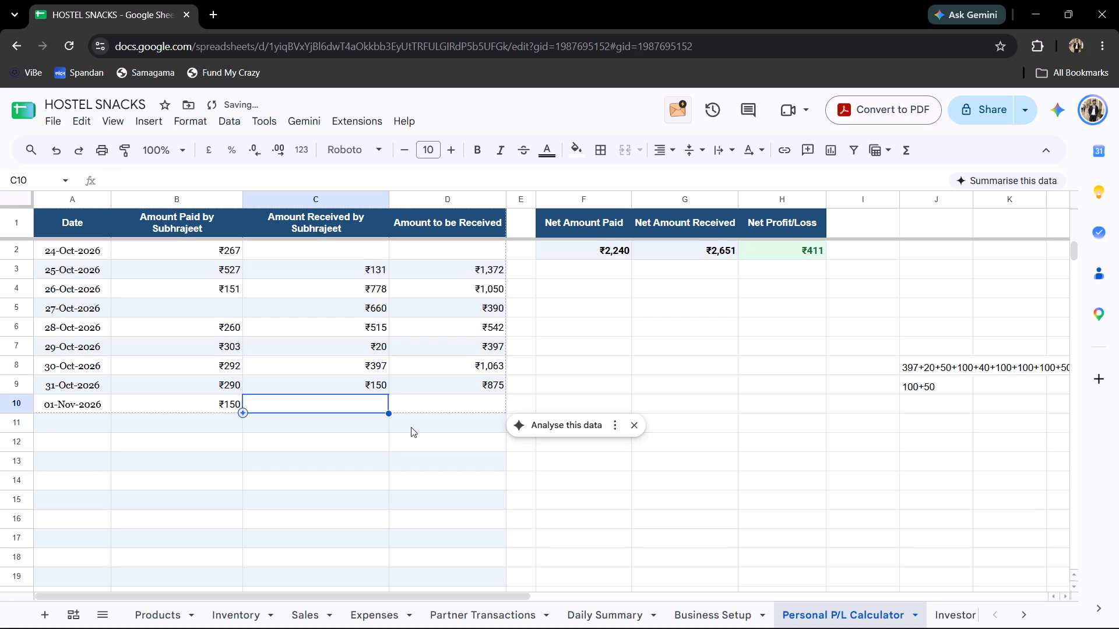
Replace the 30-Oct-2026 Amount Received in C8 with the formula =397+20+50+100+40+300+50+180+40, following the sum noted in J8.
{"action": "left_click", "coordinate": [366, 369]}
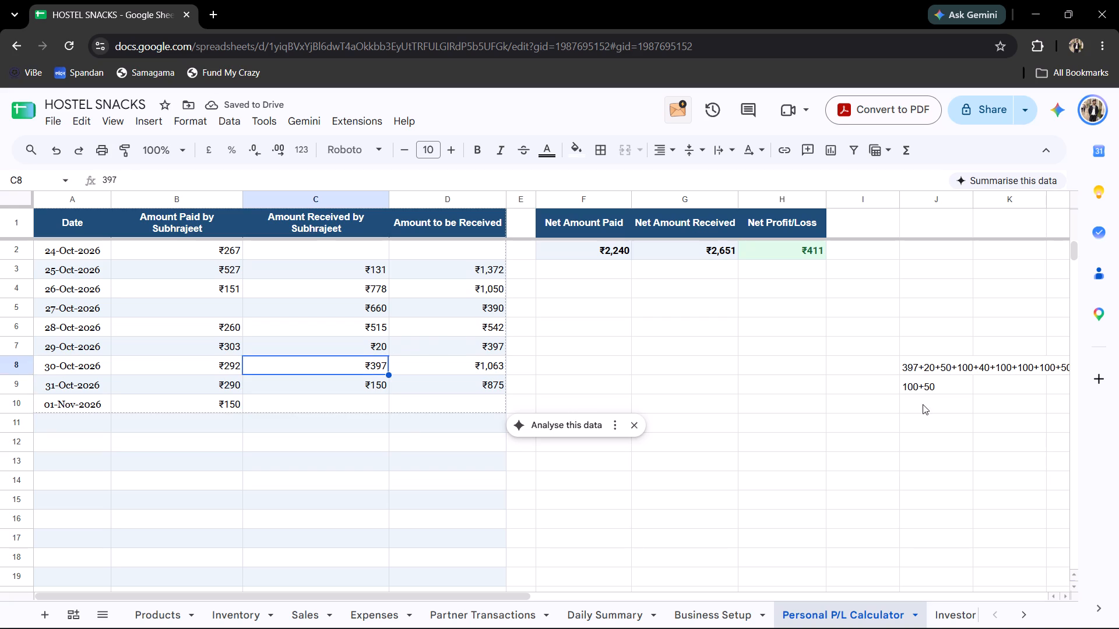
{"action": "left_click", "coordinate": [941, 367]}
{"action": "left_click", "coordinate": [941, 367]}
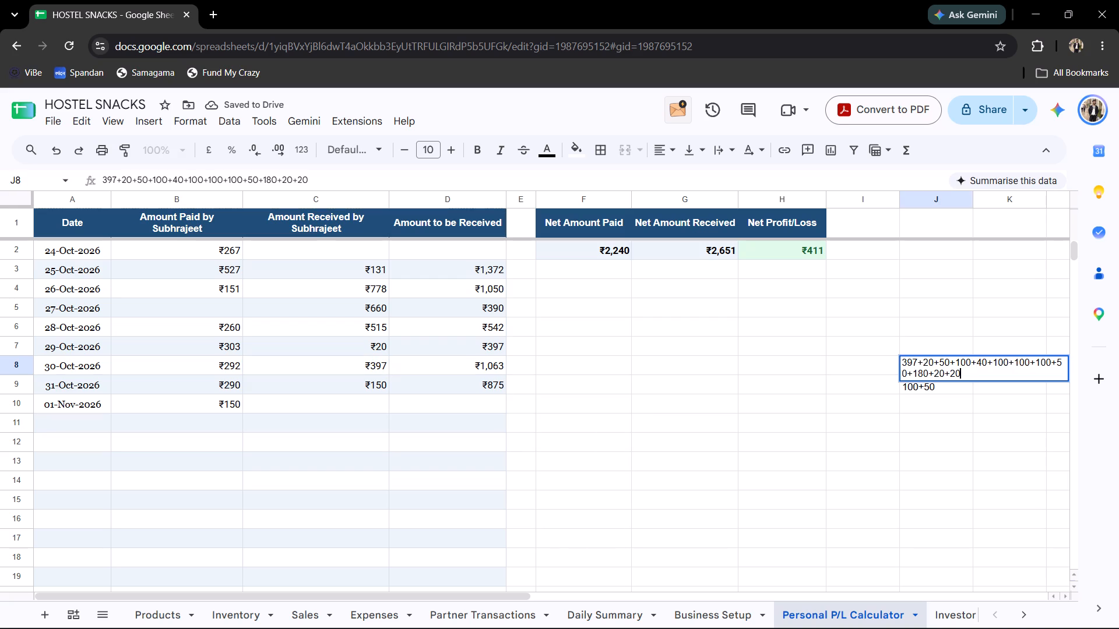
{"action": "left_click", "coordinate": [817, 384]}
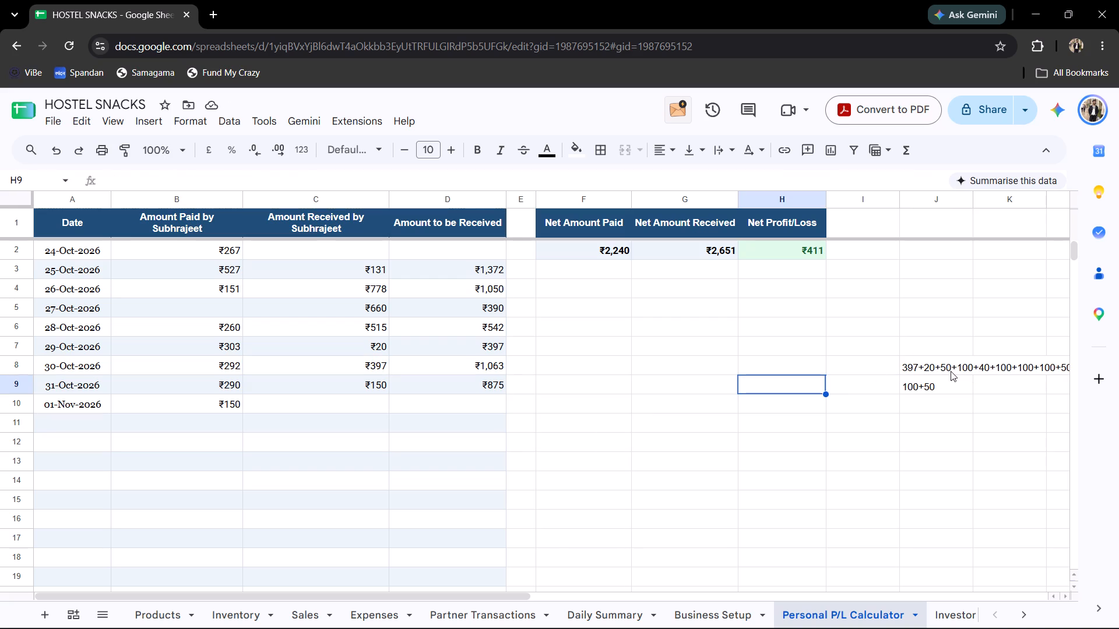
{"action": "left_click", "coordinate": [951, 371]}
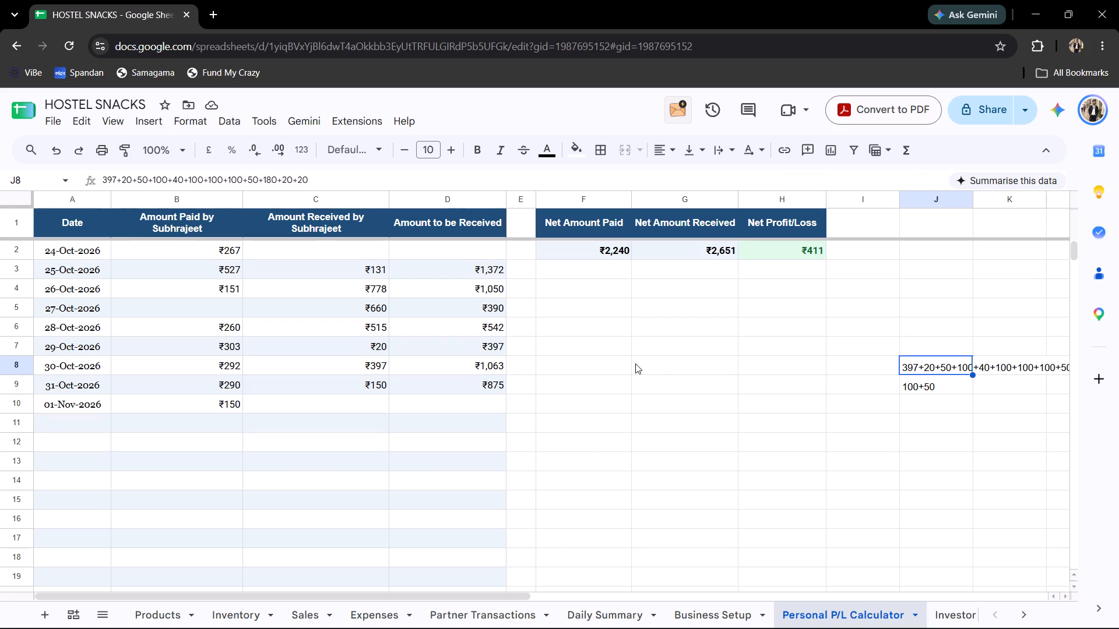
{"action": "left_click", "coordinate": [370, 371]}
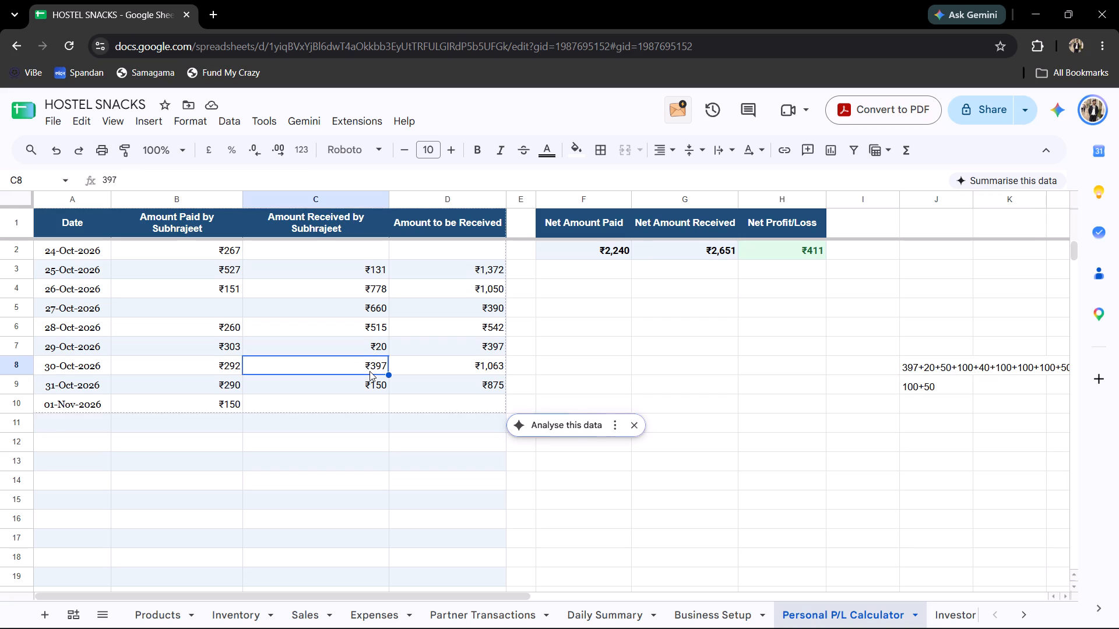
{"action": "double_click", "coordinate": [370, 371]}
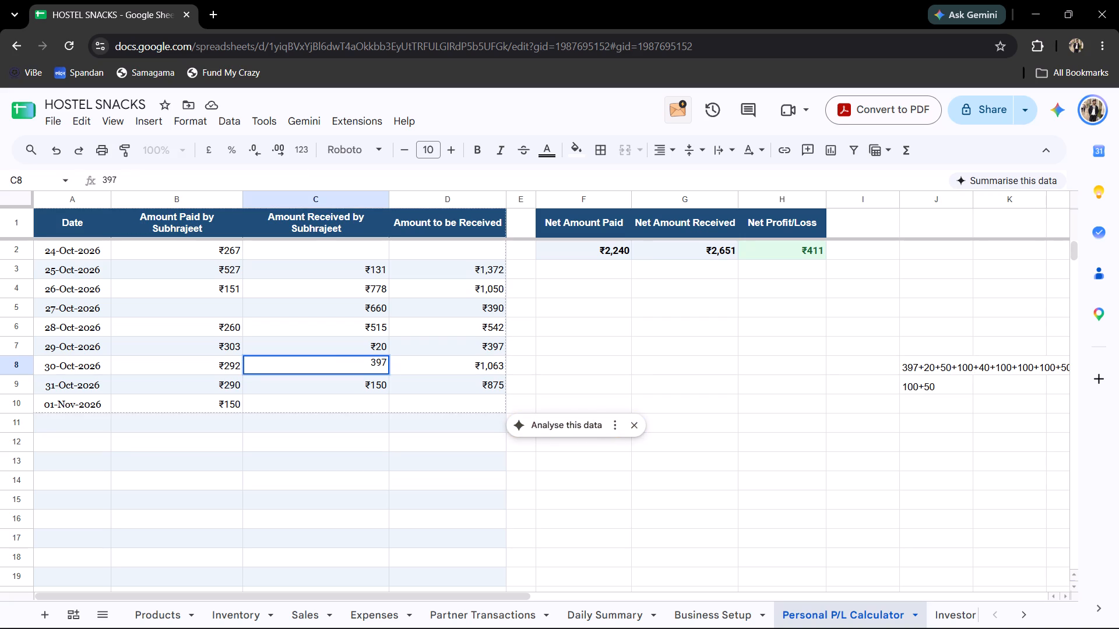
{"action": "left_click", "coordinate": [104, 183]}
{"action": "key", "text": "equal"}
{"action": "key", "text": "Right"}
{"action": "key", "text": "Right"}
{"action": "key", "text": "Right"}
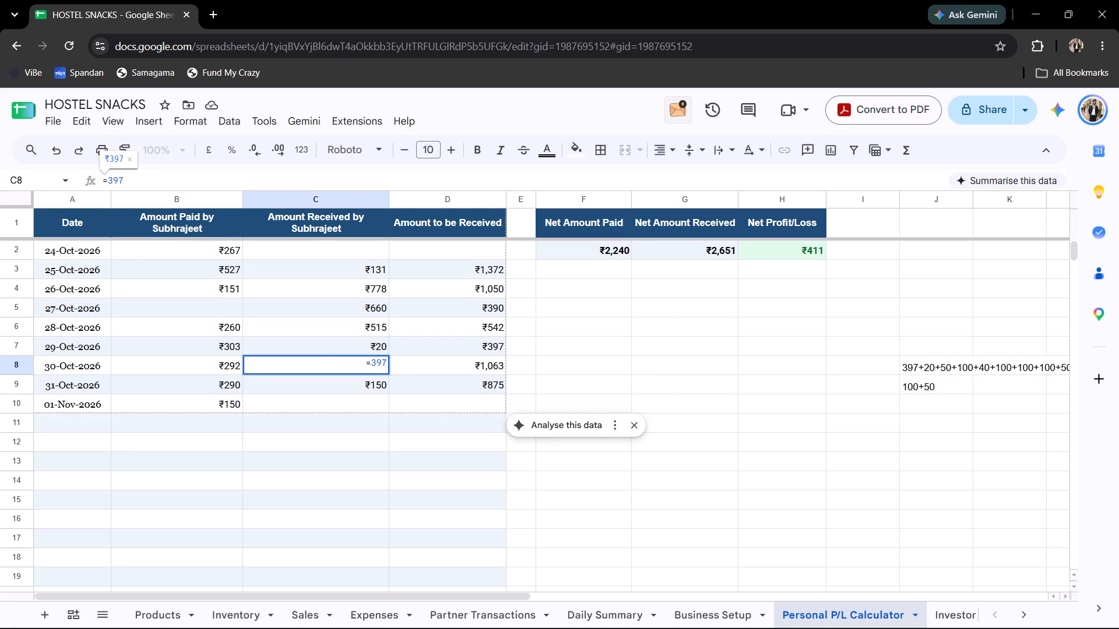
{"action": "key", "text": "plus"}
{"action": "type", "text": "20+50+100+40+"}
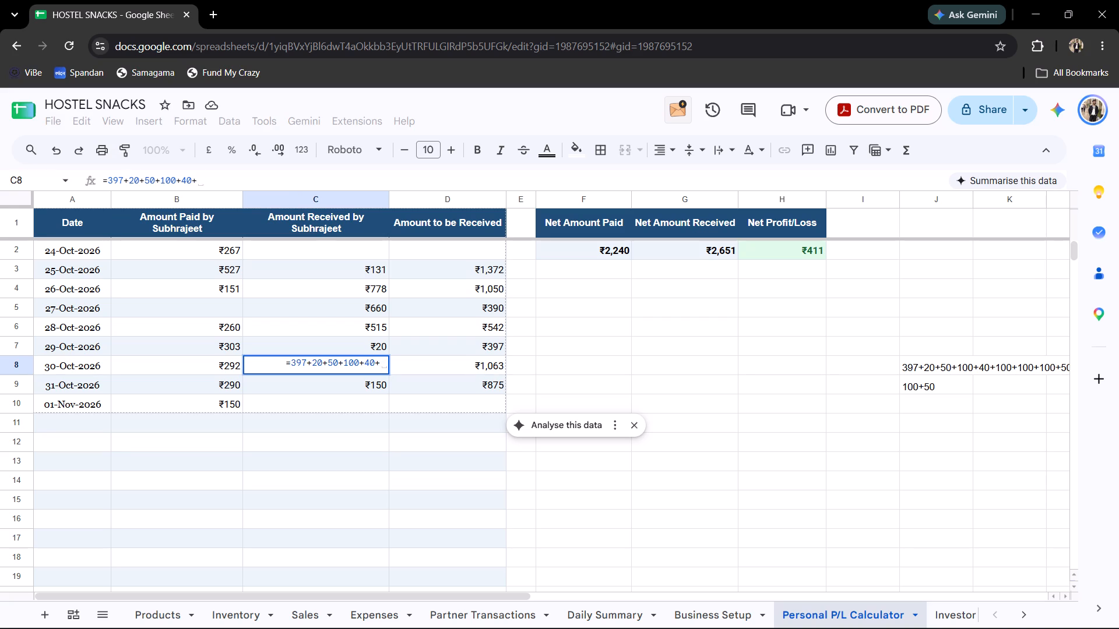
{"action": "type", "text": "300+"}
{"action": "type", "text": "50"}
{"action": "scroll", "coordinate": [789, 325], "scroll_direction": "right", "scroll_amount": 1}
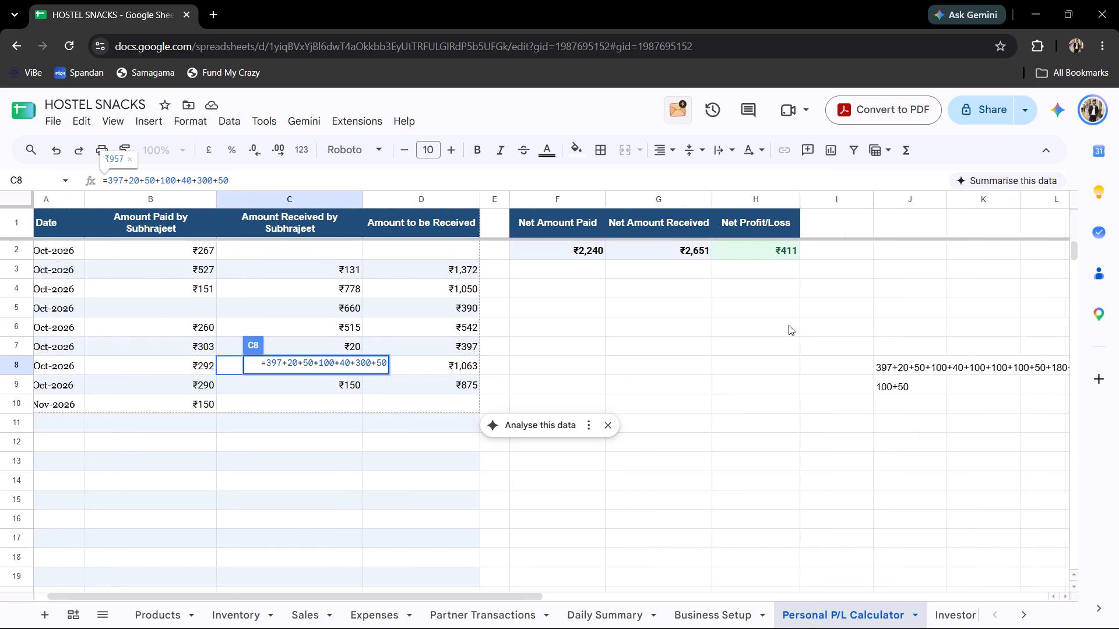
{"action": "scroll", "coordinate": [789, 325], "scroll_direction": "right", "scroll_amount": 5}
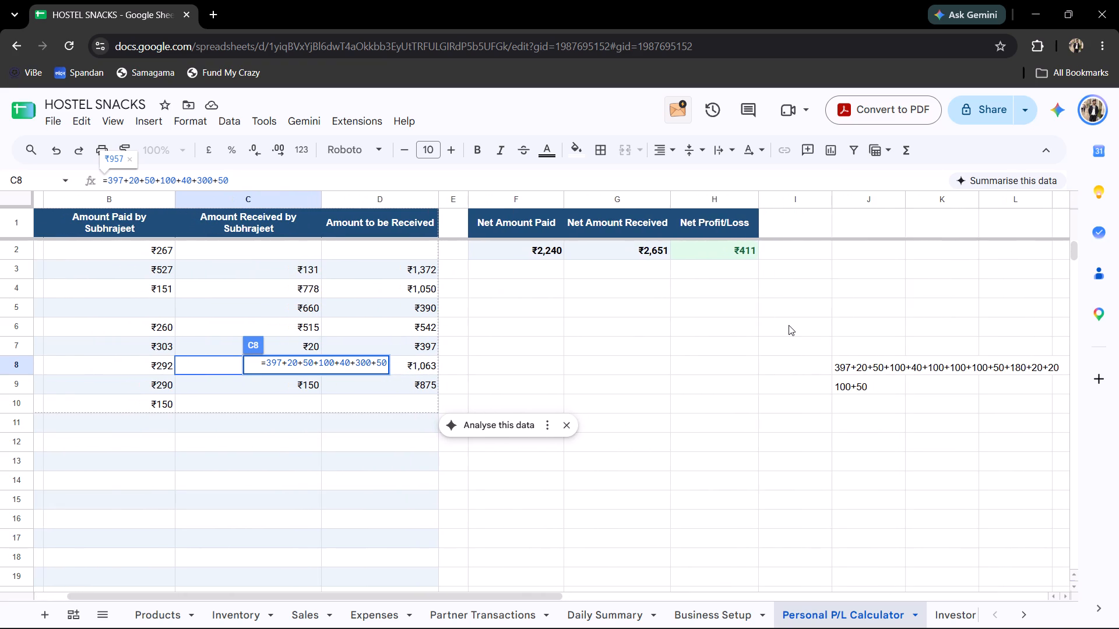
{"action": "type", "text": "+180+40"}
{"action": "scroll", "coordinate": [789, 325], "scroll_direction": "right", "scroll_amount": 1}
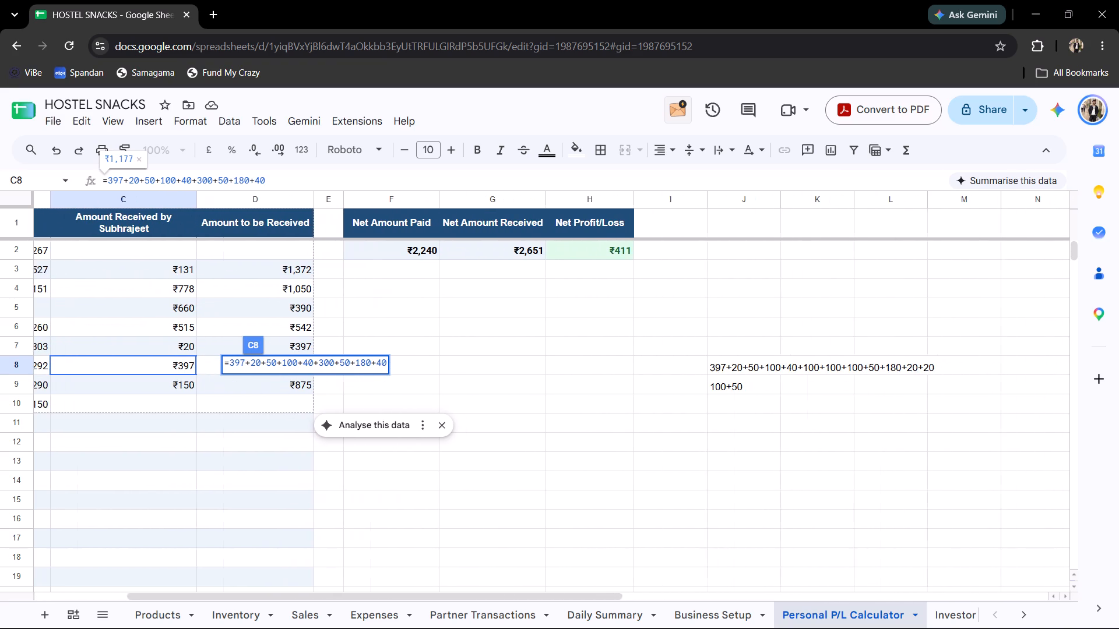
{"action": "scroll", "coordinate": [789, 325], "scroll_direction": "right", "scroll_amount": 3}
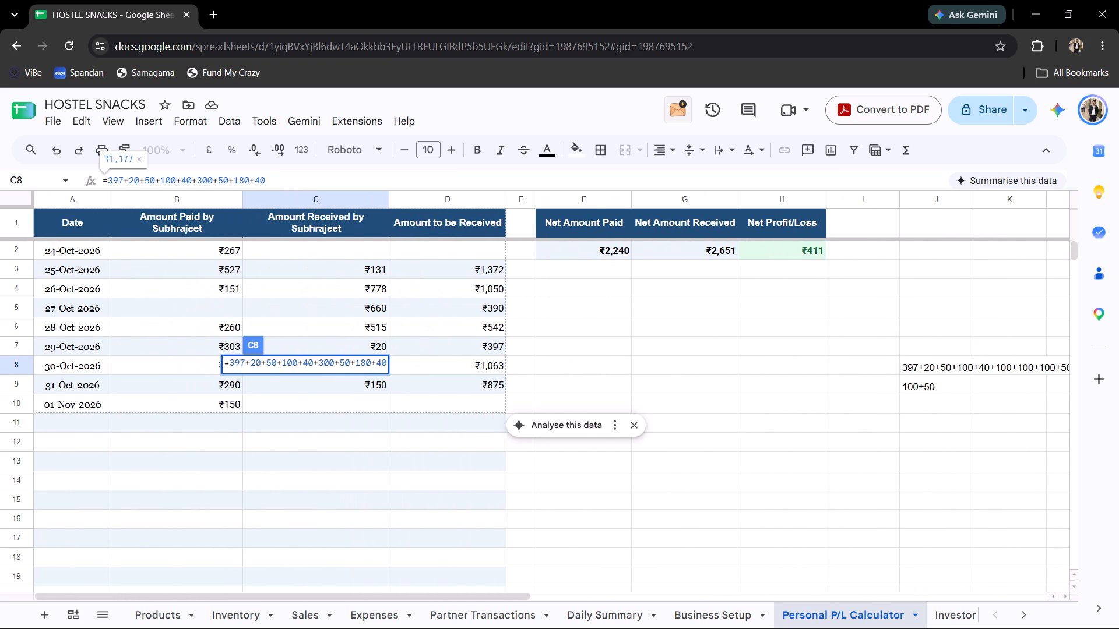
{"action": "key", "text": "Return"}
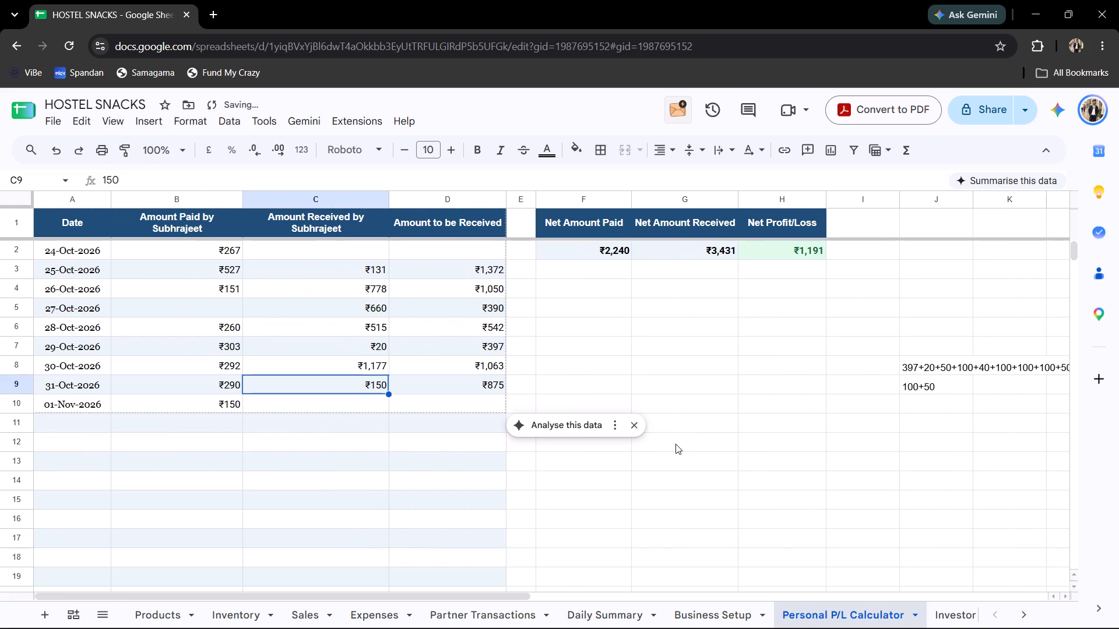
Enter 1181 as the 01-Nov-2026 Amount to be Received in D10.
{"action": "left_click", "coordinate": [372, 412]}
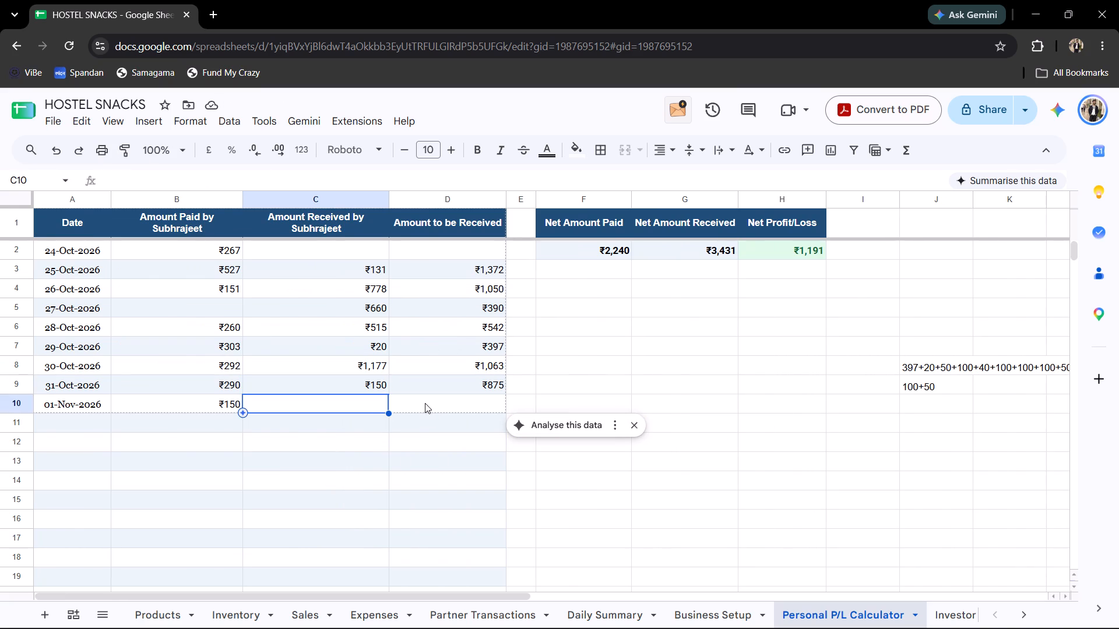
{"action": "left_click", "coordinate": [356, 436]}
{"action": "left_click", "coordinate": [372, 405]}
{"action": "left_click", "coordinate": [452, 411]}
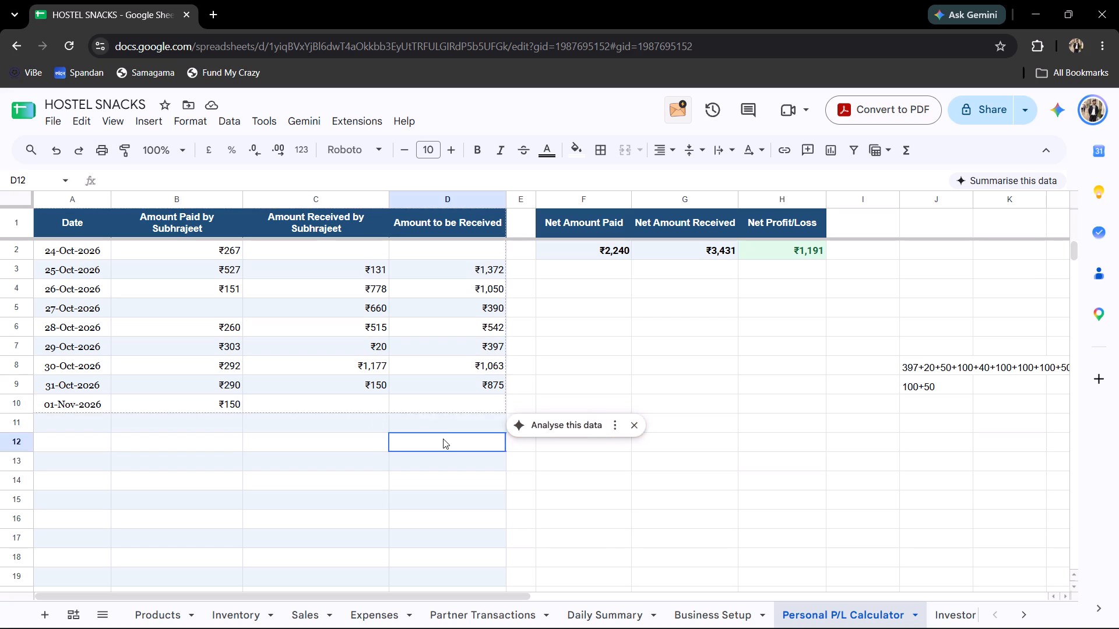
{"action": "left_click", "coordinate": [443, 439]}
{"action": "left_click", "coordinate": [447, 427]}
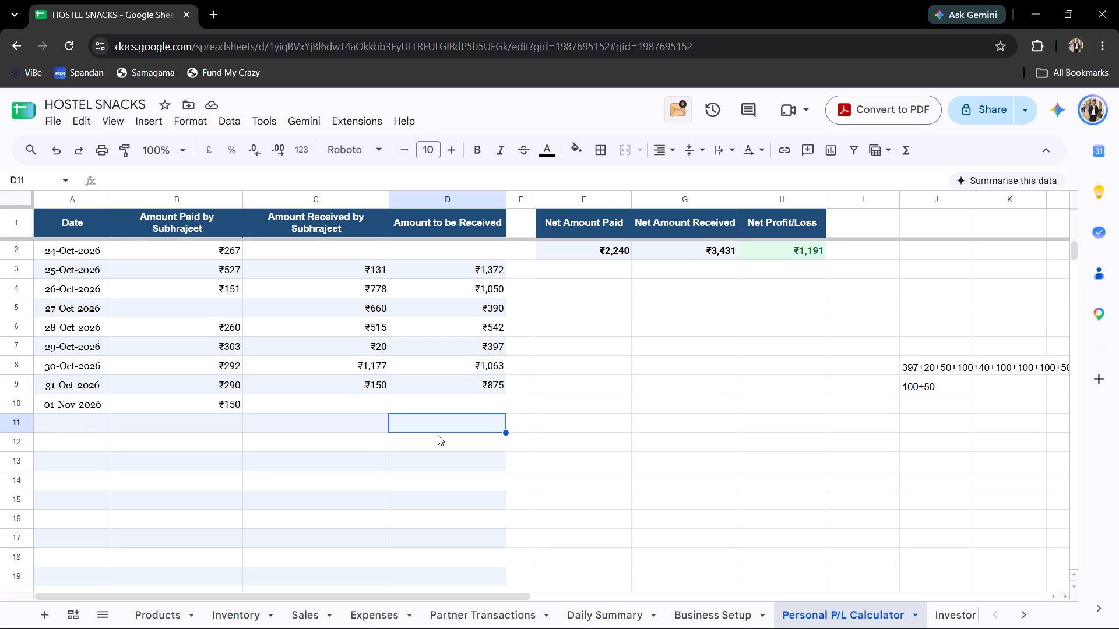
{"action": "left_click", "coordinate": [460, 409]}
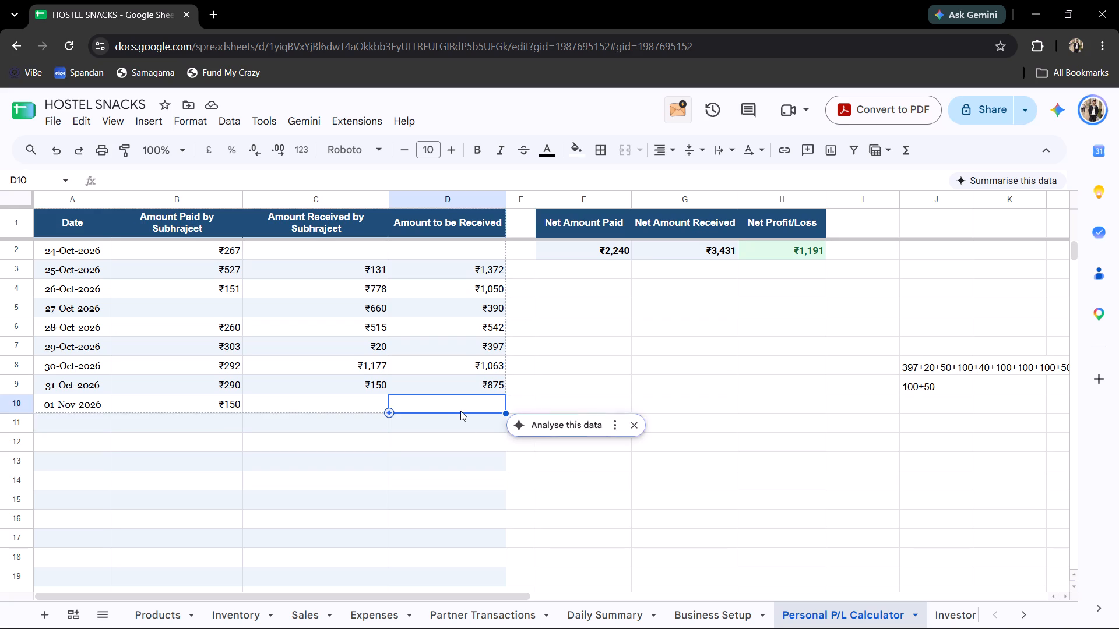
{"action": "left_click", "coordinate": [463, 426]}
{"action": "left_click", "coordinate": [463, 409]}
{"action": "type", "text": "1180"}
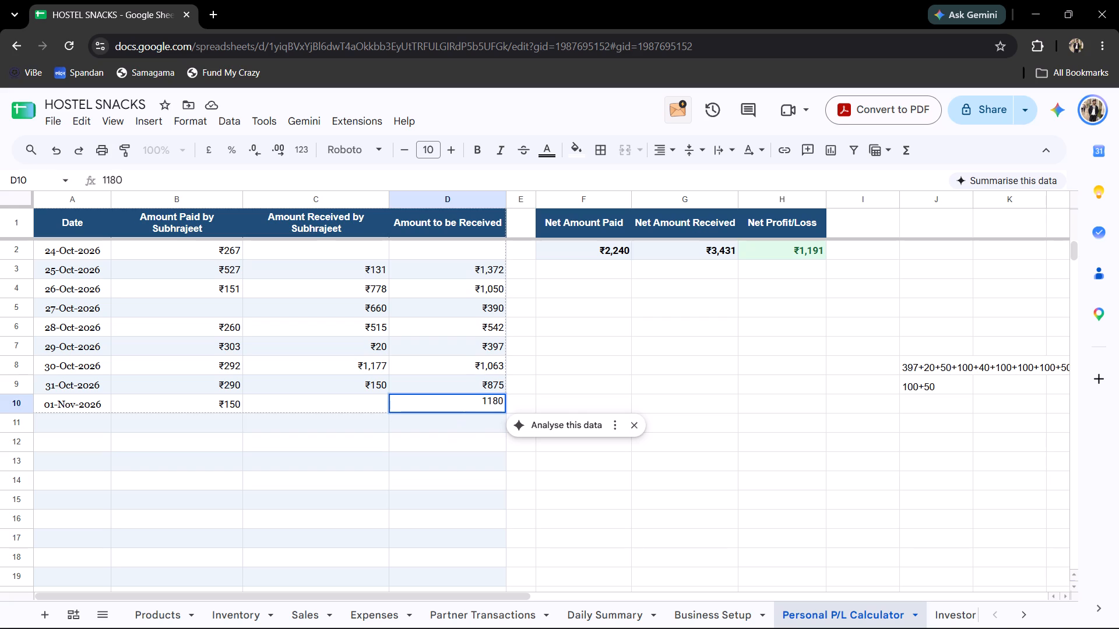
{"action": "key", "text": "BackSpace"}
{"action": "key", "text": "1"}
{"action": "key", "text": "Return"}
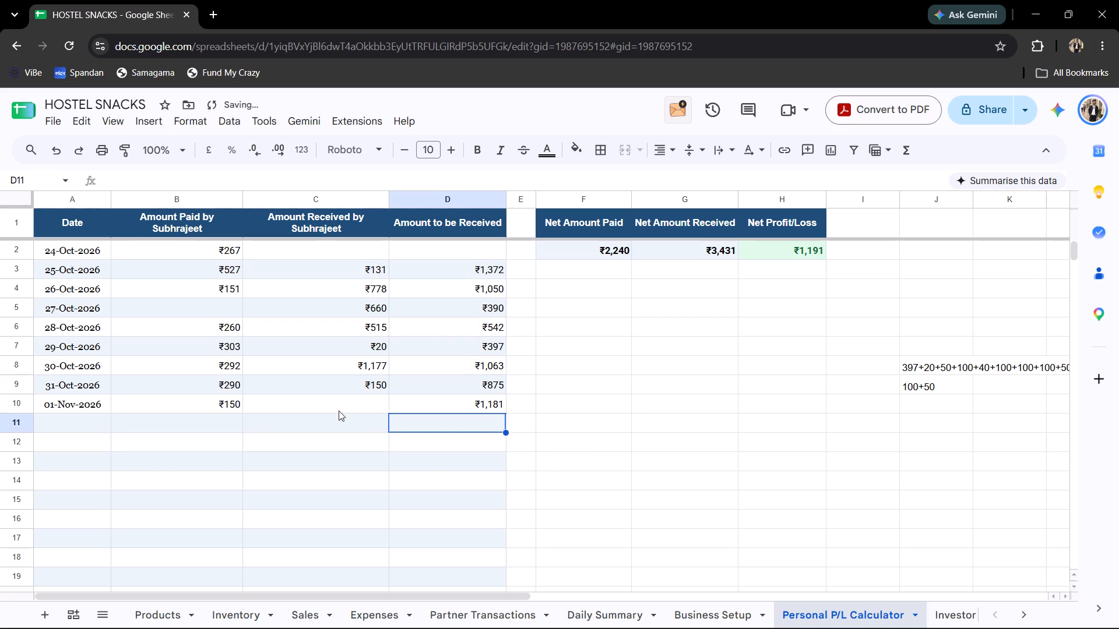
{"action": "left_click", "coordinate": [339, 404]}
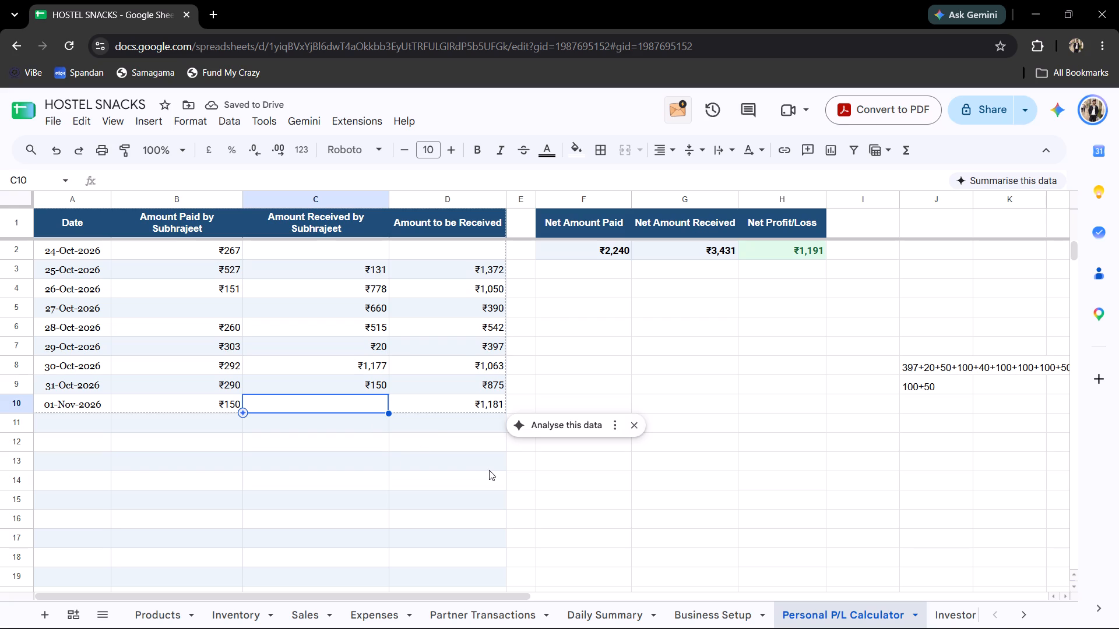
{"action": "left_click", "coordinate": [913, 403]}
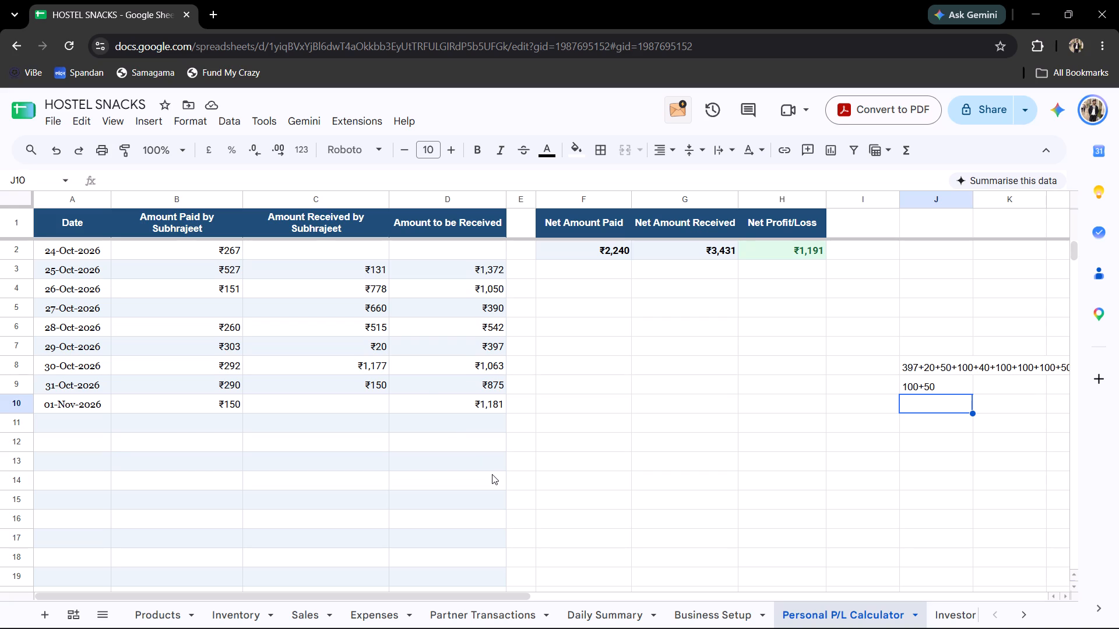
Open the Partner Transactions sheet and select the 31-Oct-2026 date in A14.
{"action": "left_click", "coordinate": [942, 615]}
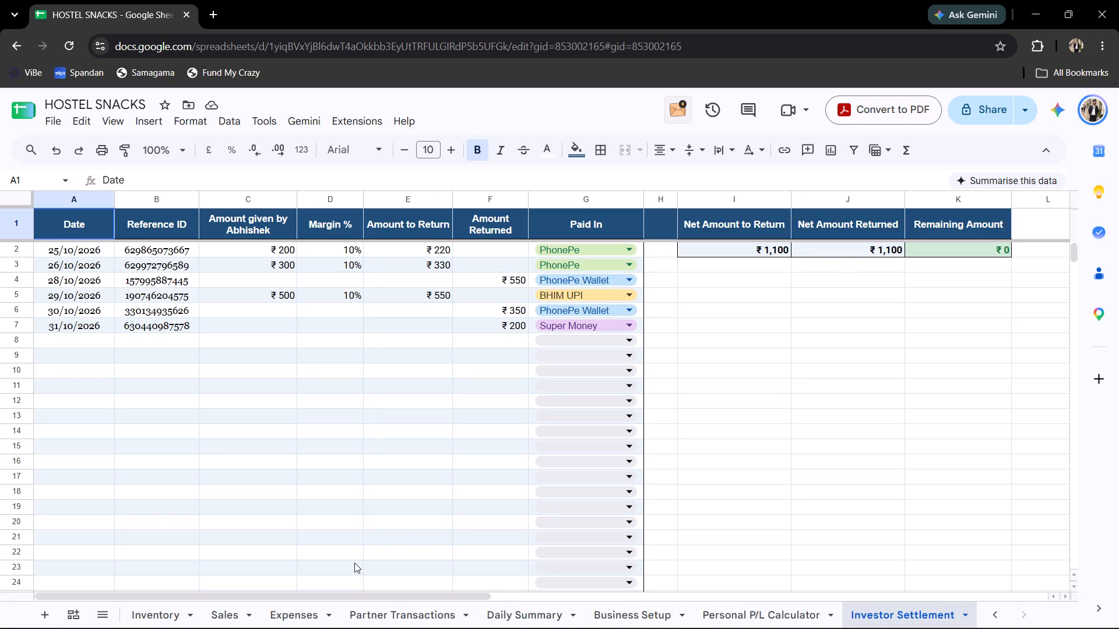
{"action": "left_click", "coordinate": [435, 620]}
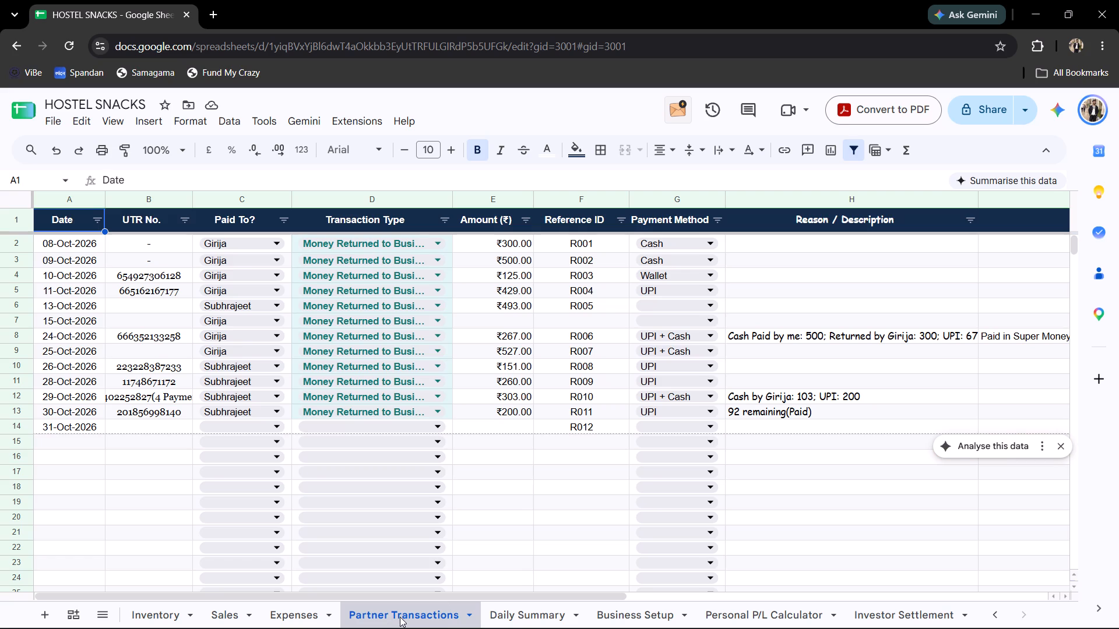
{"action": "left_click", "coordinate": [116, 446]}
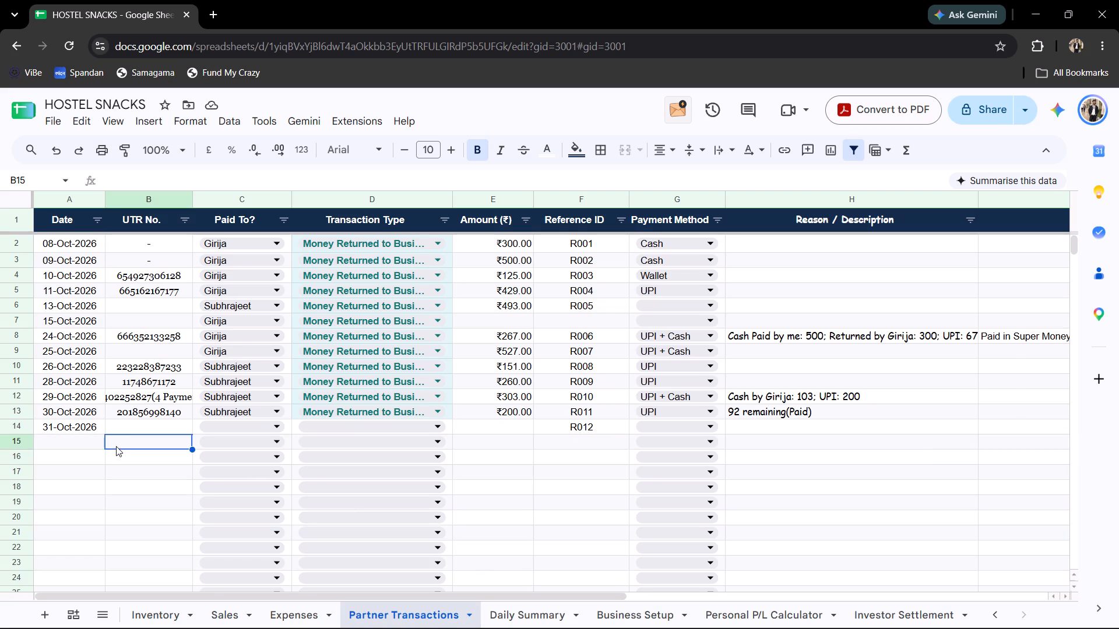
{"action": "left_click", "coordinate": [85, 437]}
{"action": "left_click", "coordinate": [81, 426]}
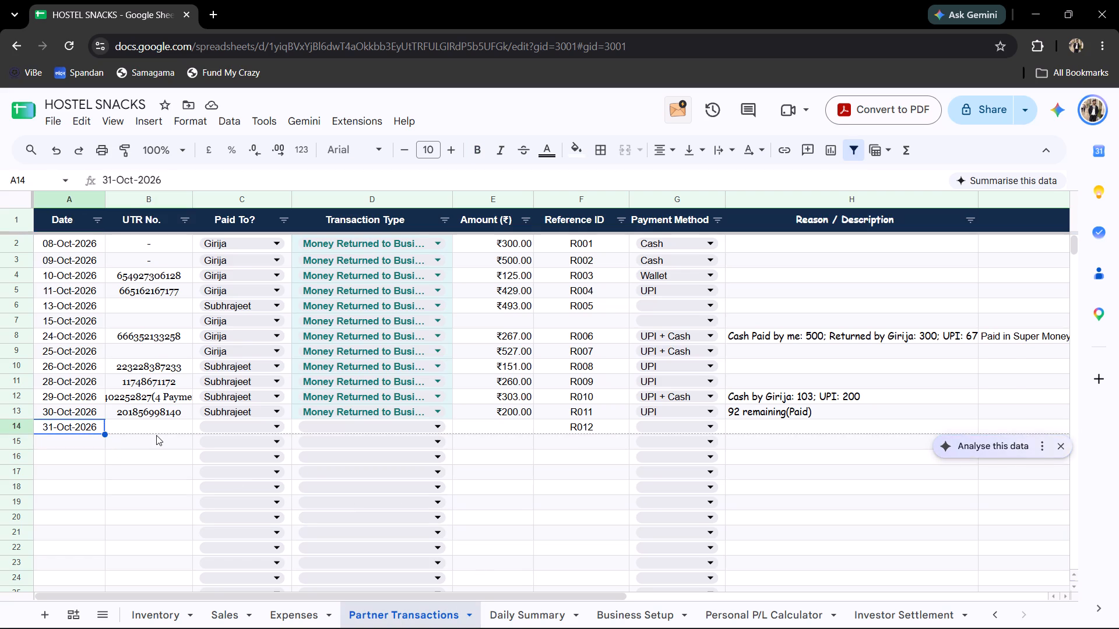
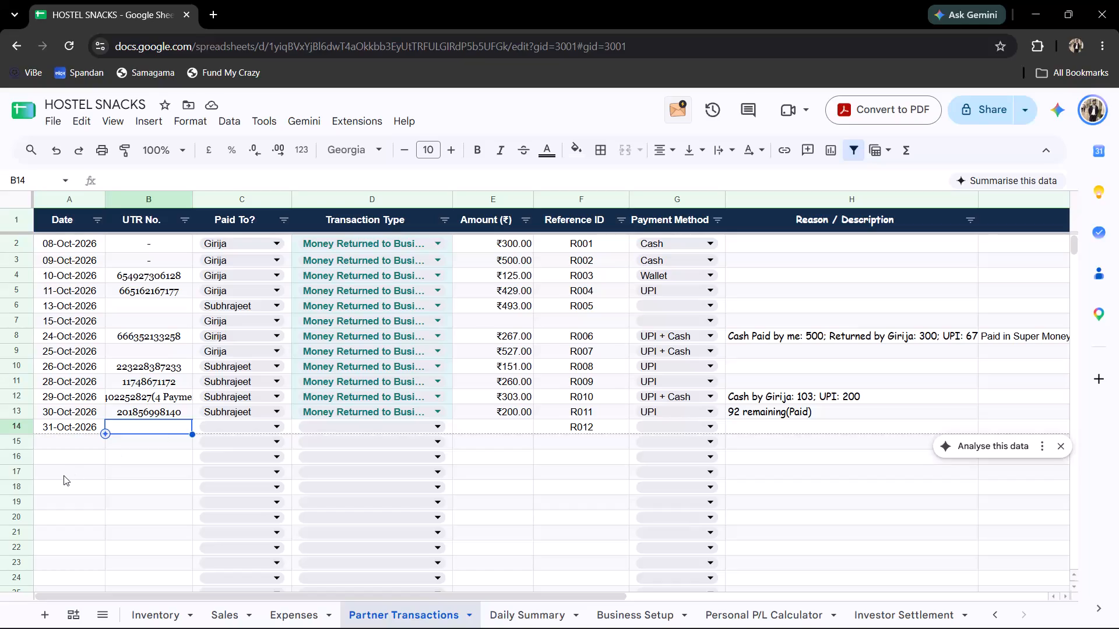
Consult the Expenses sheet, and enter 290 as the 31-Oct-2026 Amount in E14 of Partner Transactions.
{"action": "left_click", "coordinate": [337, 423]}
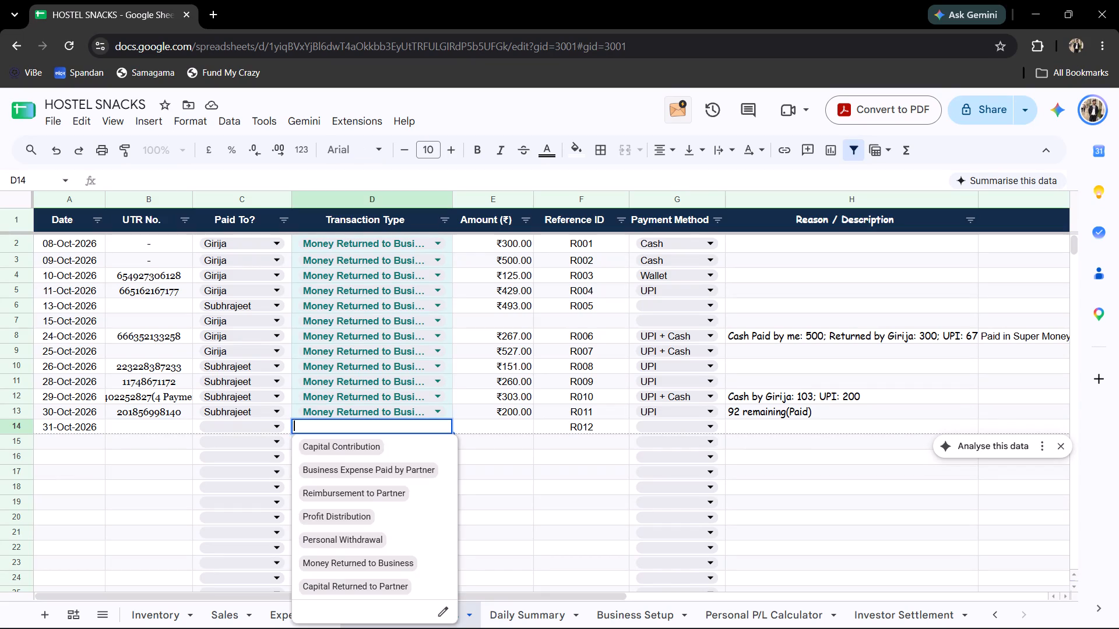
{"action": "left_click", "coordinate": [494, 459]}
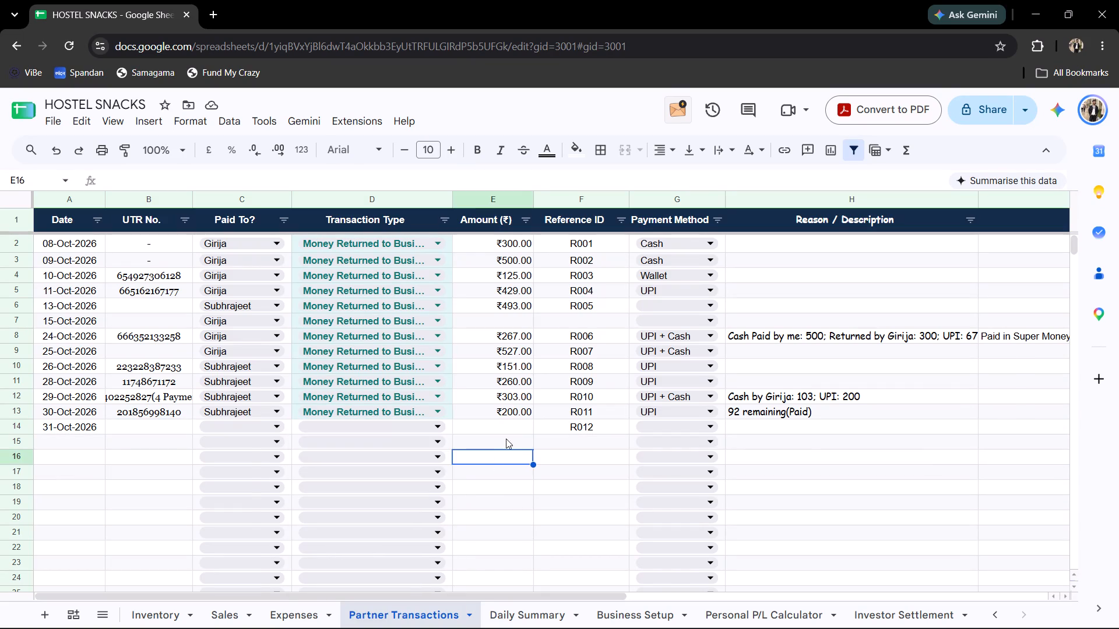
{"action": "left_click", "coordinate": [508, 422]}
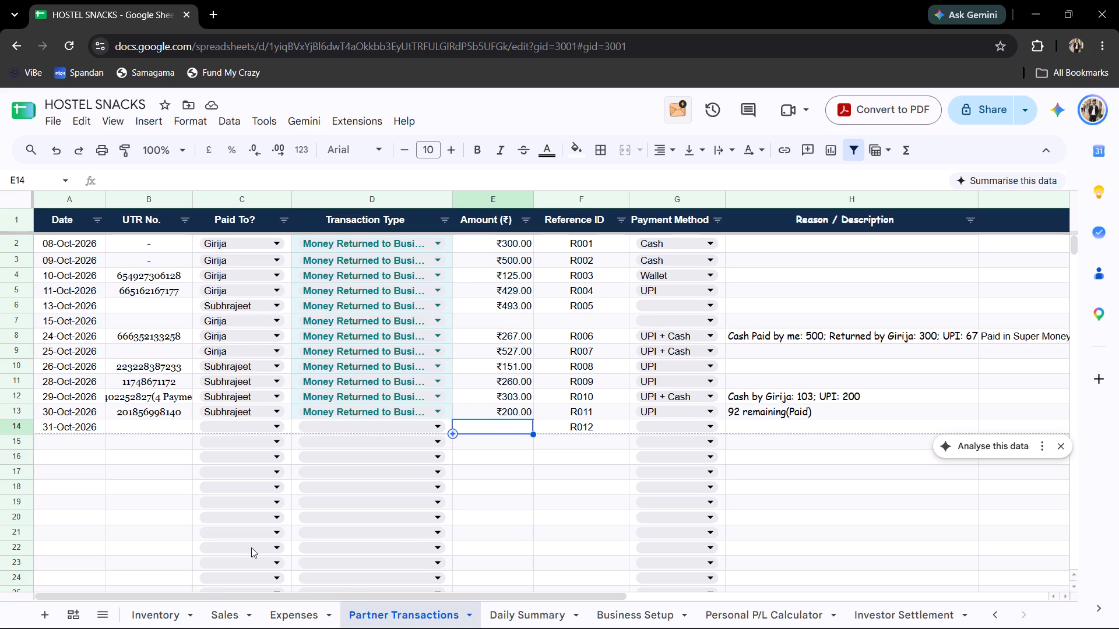
{"action": "left_click", "coordinate": [295, 610]}
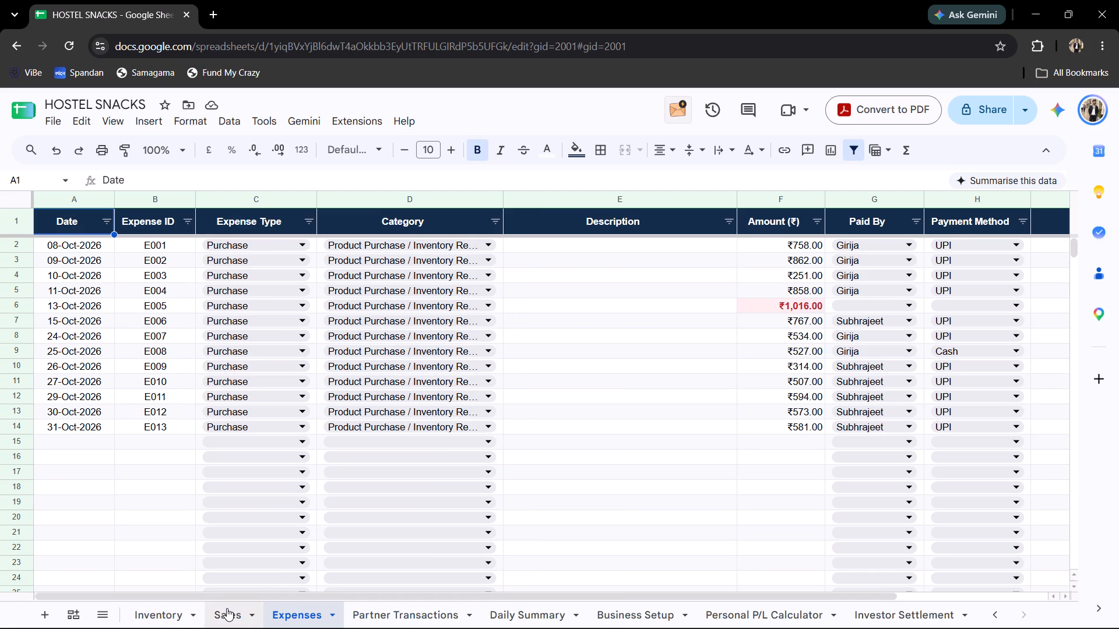
{"action": "left_click", "coordinate": [381, 604]}
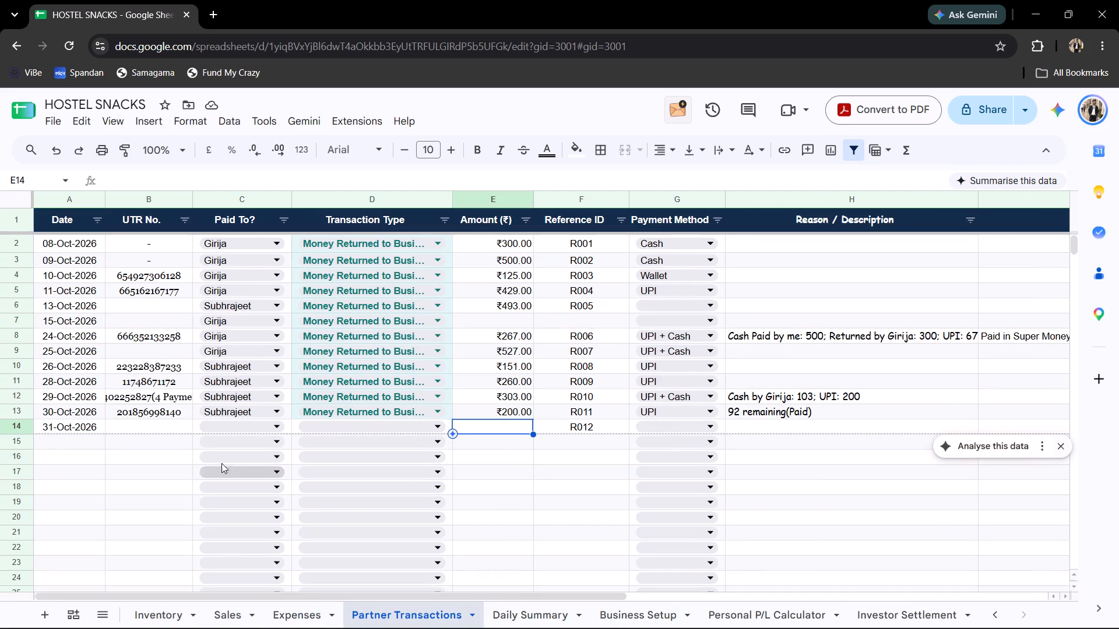
{"action": "left_click", "coordinate": [537, 450]}
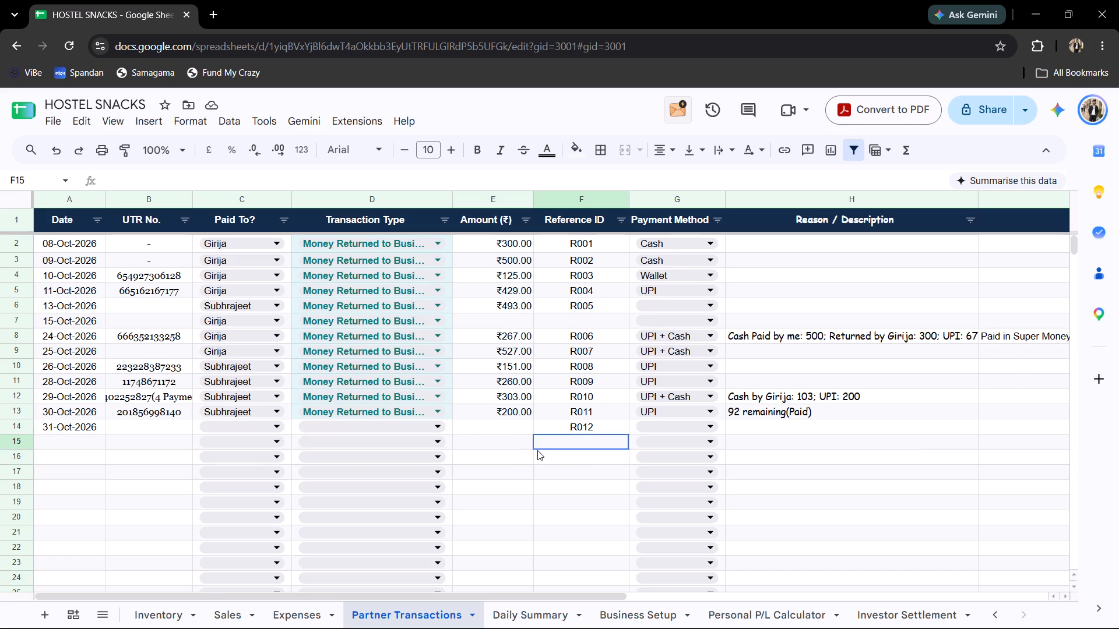
{"action": "left_click", "coordinate": [788, 428]}
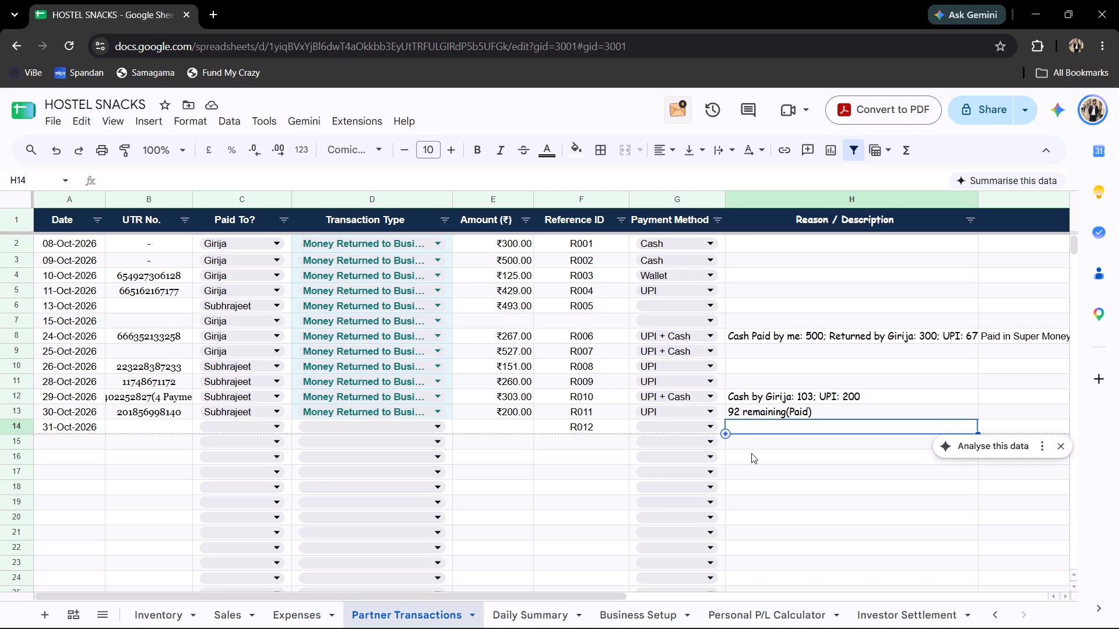
{"action": "left_click", "coordinate": [517, 430]}
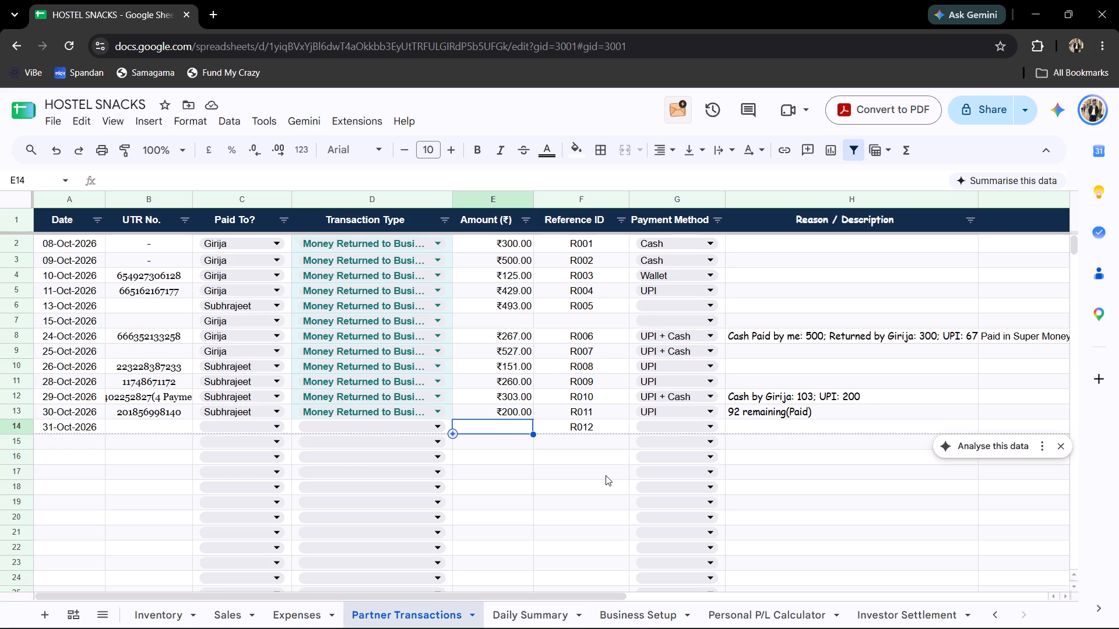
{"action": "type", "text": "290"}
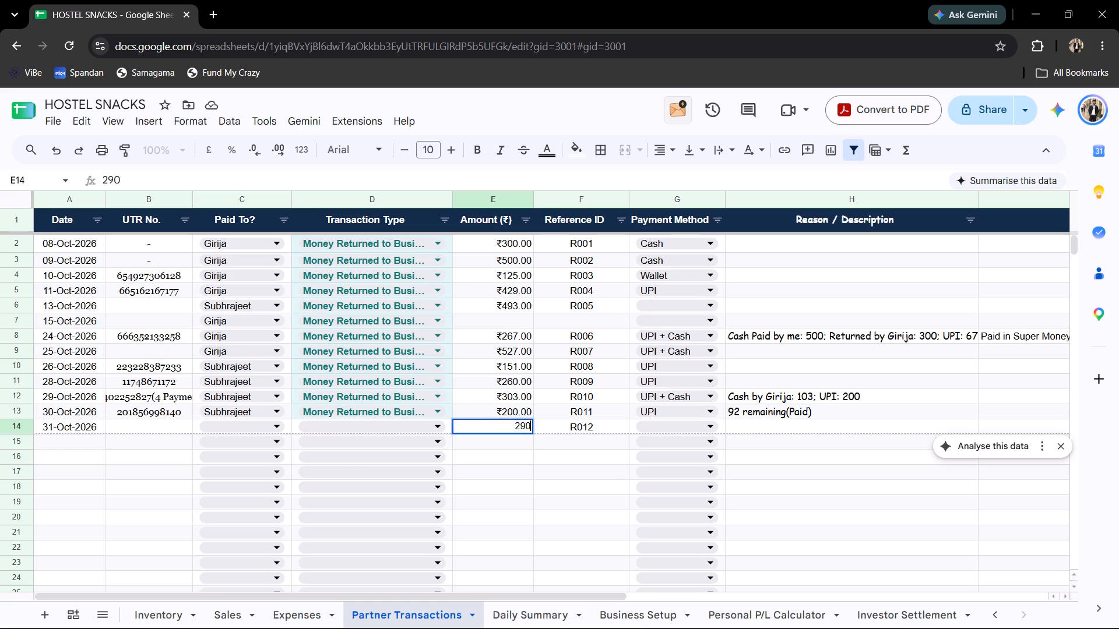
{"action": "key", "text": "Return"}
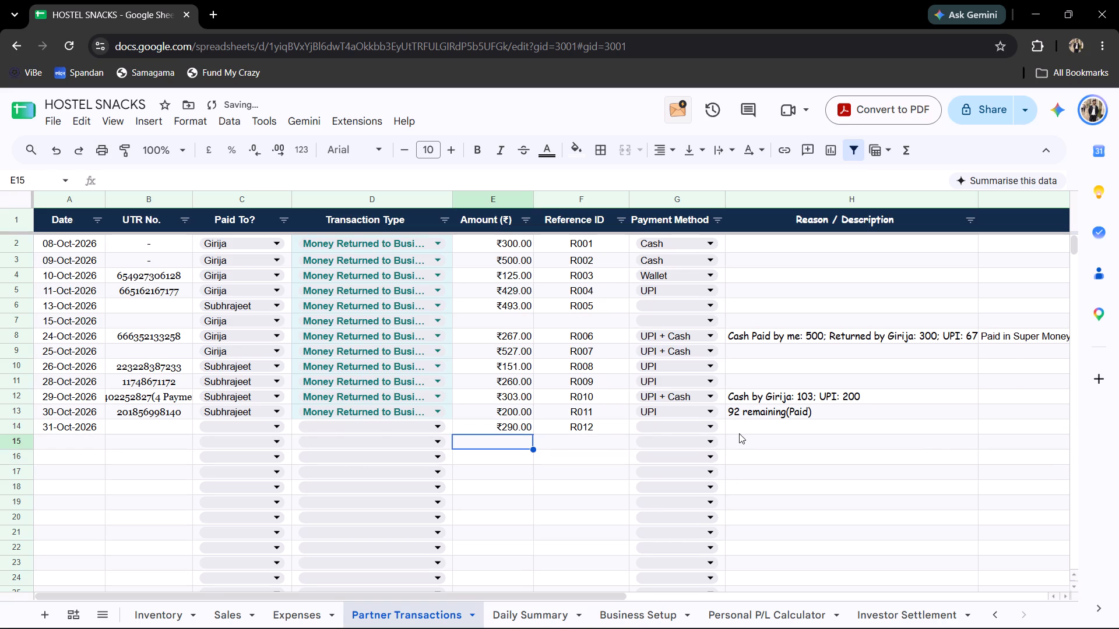
Replace the 30-Oct-2026 Amount in E13 with 292.
{"action": "left_click", "coordinate": [739, 430]}
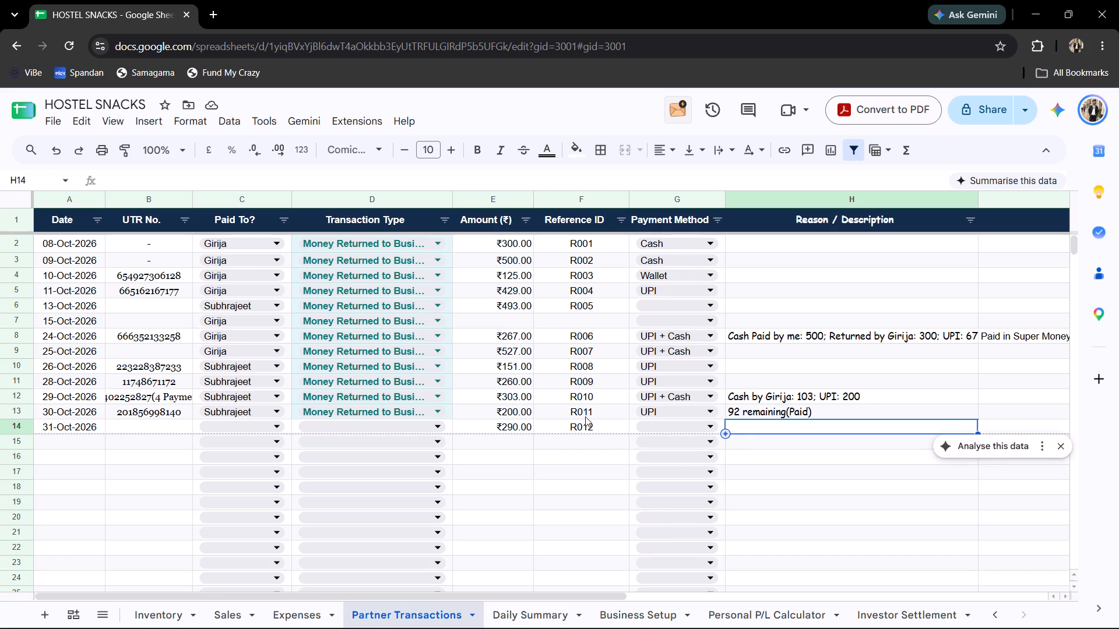
{"action": "left_click", "coordinate": [518, 414]}
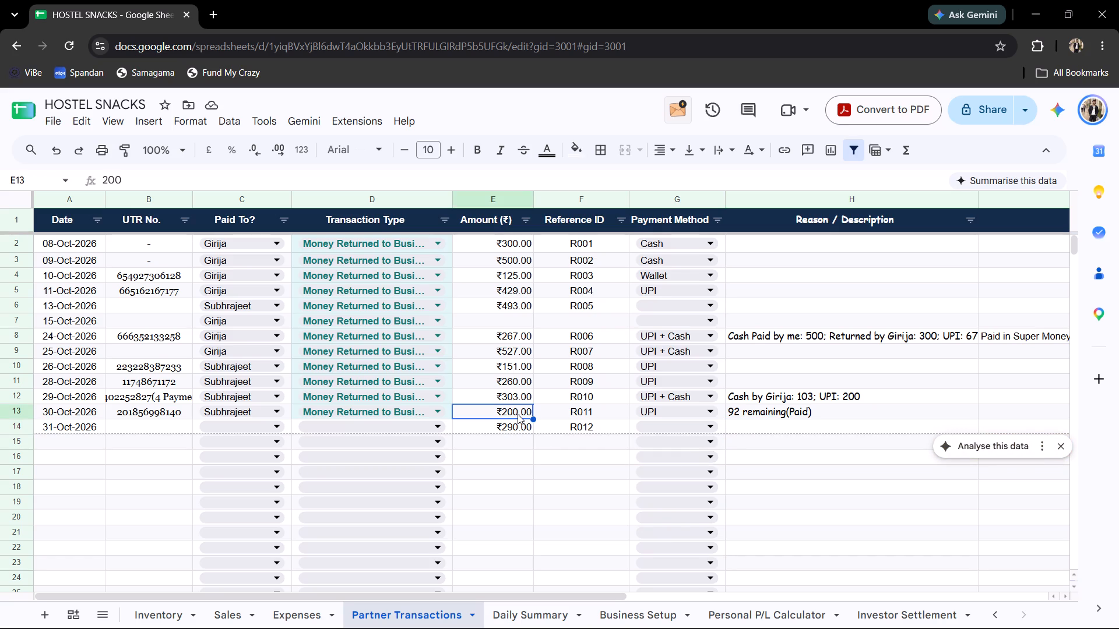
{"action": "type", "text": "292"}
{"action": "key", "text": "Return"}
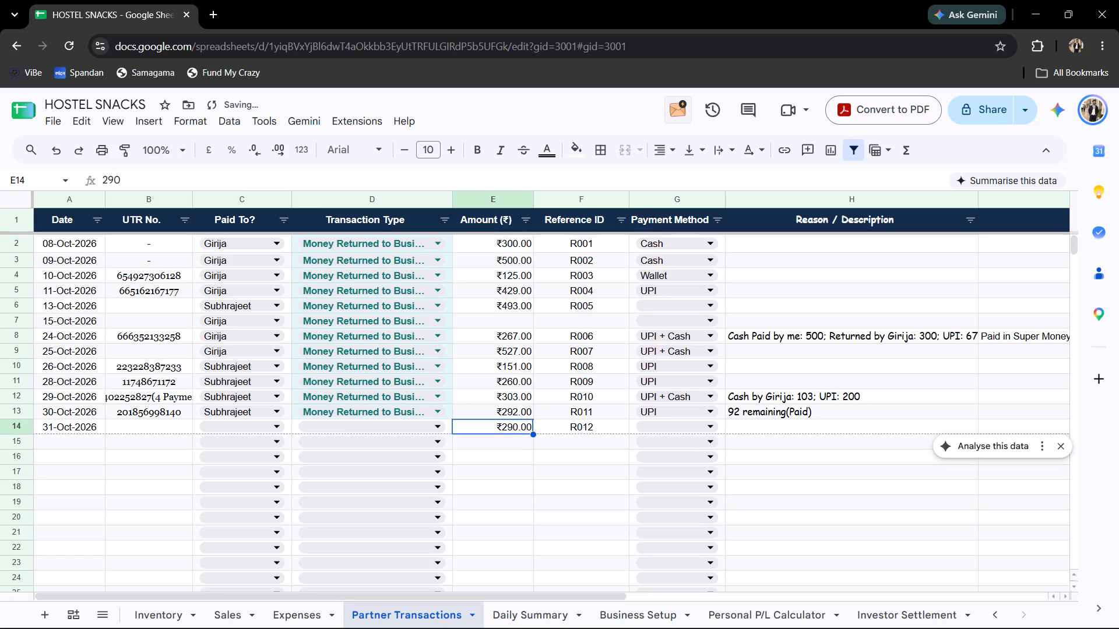
Enter "290 remaining" as the Reason / Description for 31-Oct-2026 in H14.
{"action": "left_click", "coordinate": [735, 432]}
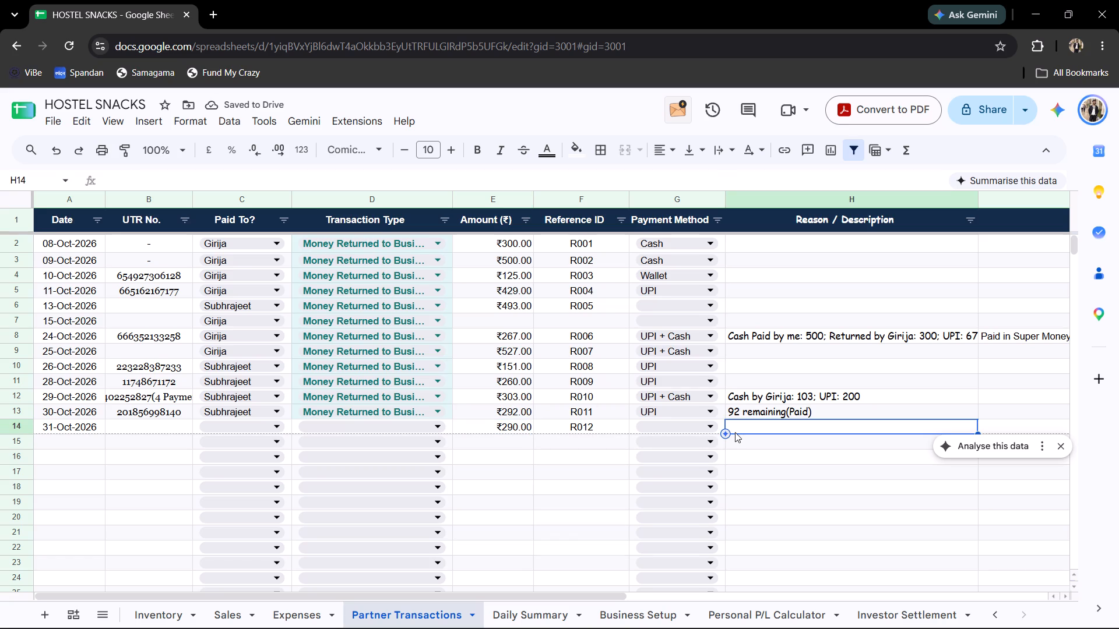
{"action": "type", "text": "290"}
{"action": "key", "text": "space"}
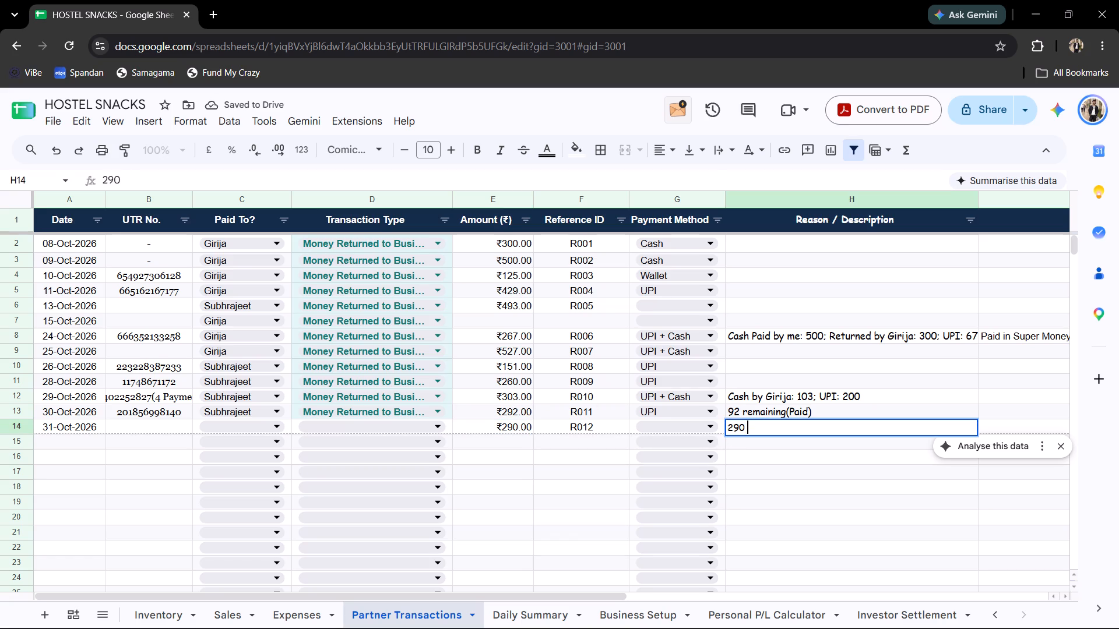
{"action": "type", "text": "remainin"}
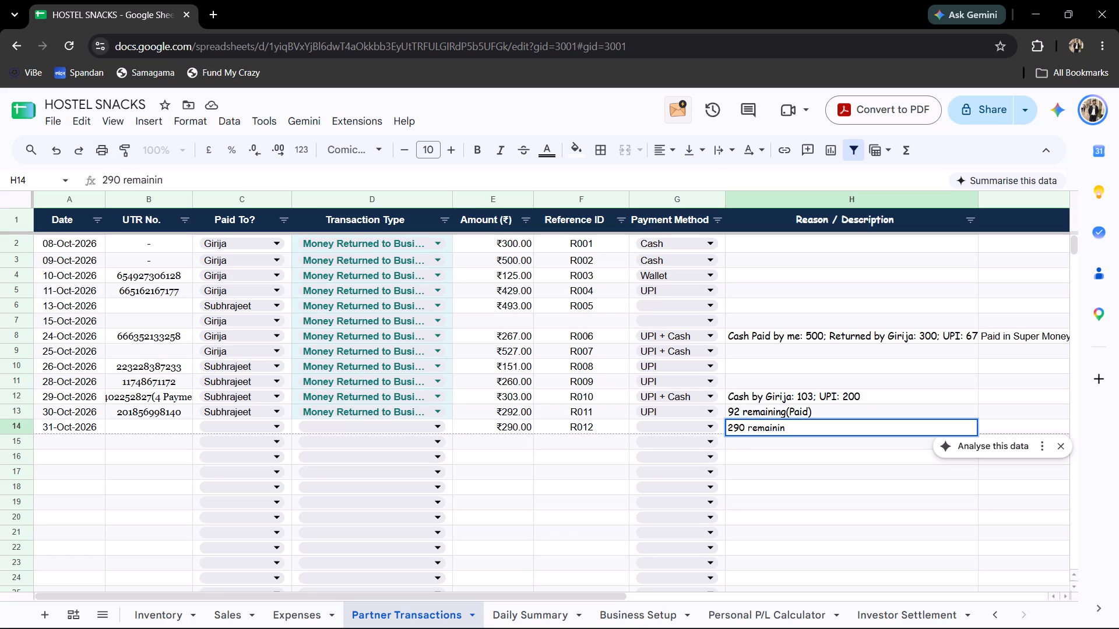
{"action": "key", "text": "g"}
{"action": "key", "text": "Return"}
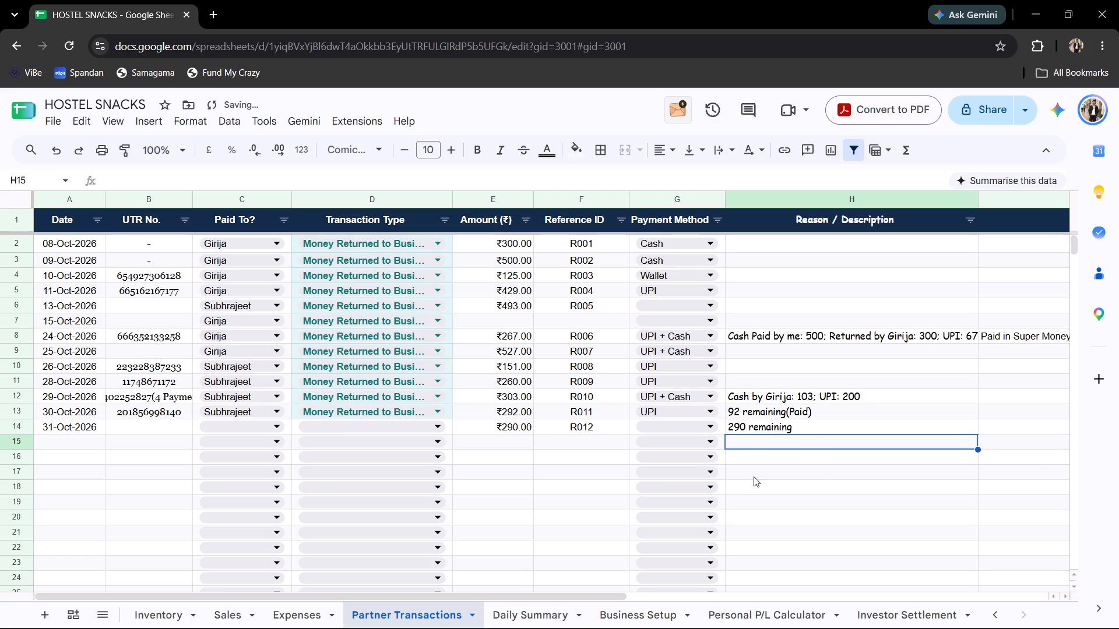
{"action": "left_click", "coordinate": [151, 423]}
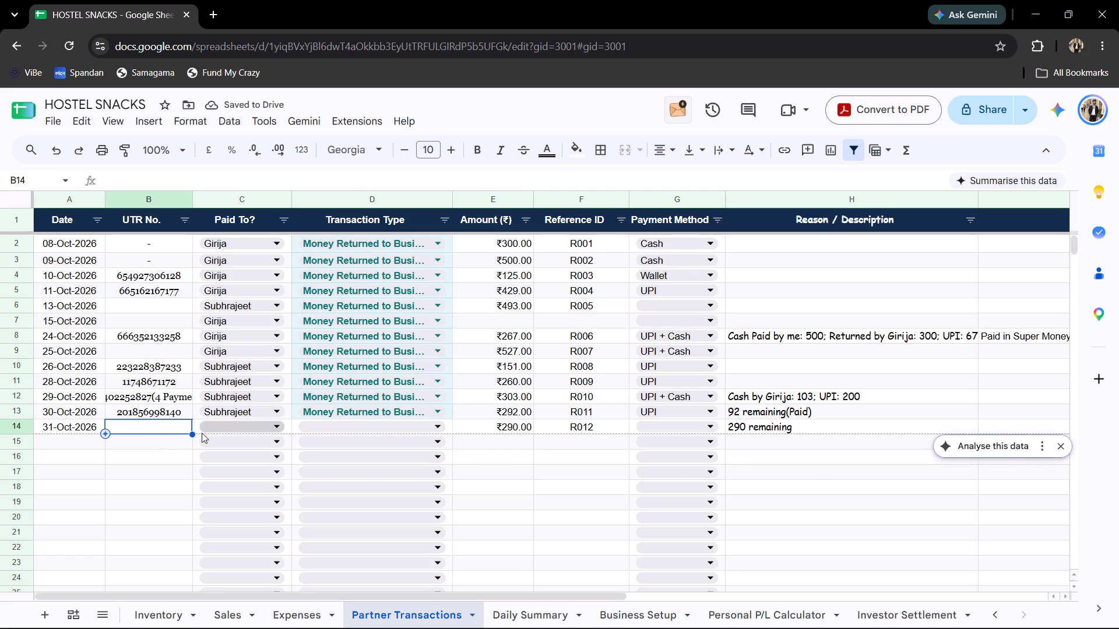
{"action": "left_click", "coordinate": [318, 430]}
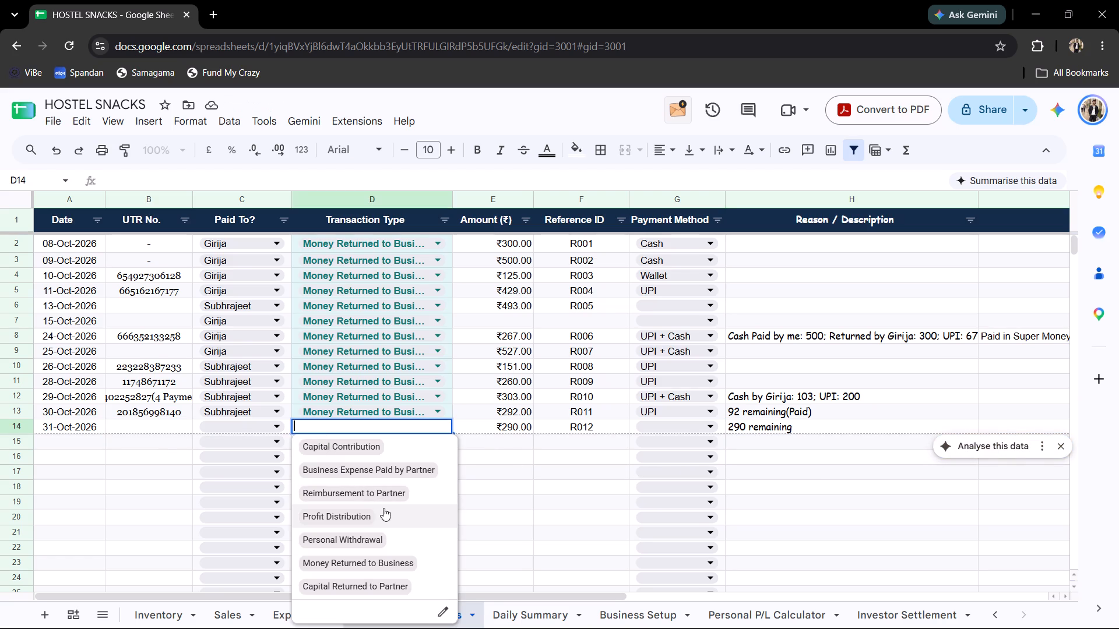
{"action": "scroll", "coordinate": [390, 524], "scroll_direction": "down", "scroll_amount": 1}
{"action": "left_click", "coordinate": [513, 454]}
Extend the Date column of Partner Transactions from A14 into A15 to add 01-Nov-2026.
{"action": "left_click", "coordinate": [75, 446]}
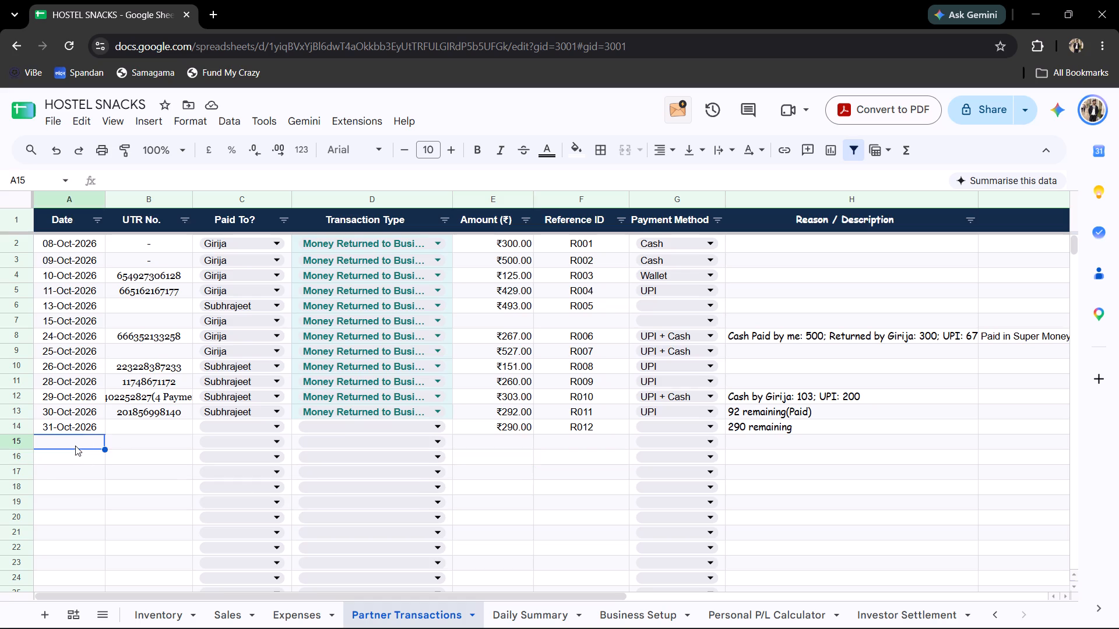
{"action": "left_click", "coordinate": [91, 430]}
{"action": "left_click_drag", "start_coordinate": [106, 434], "coordinate": [104, 440]}
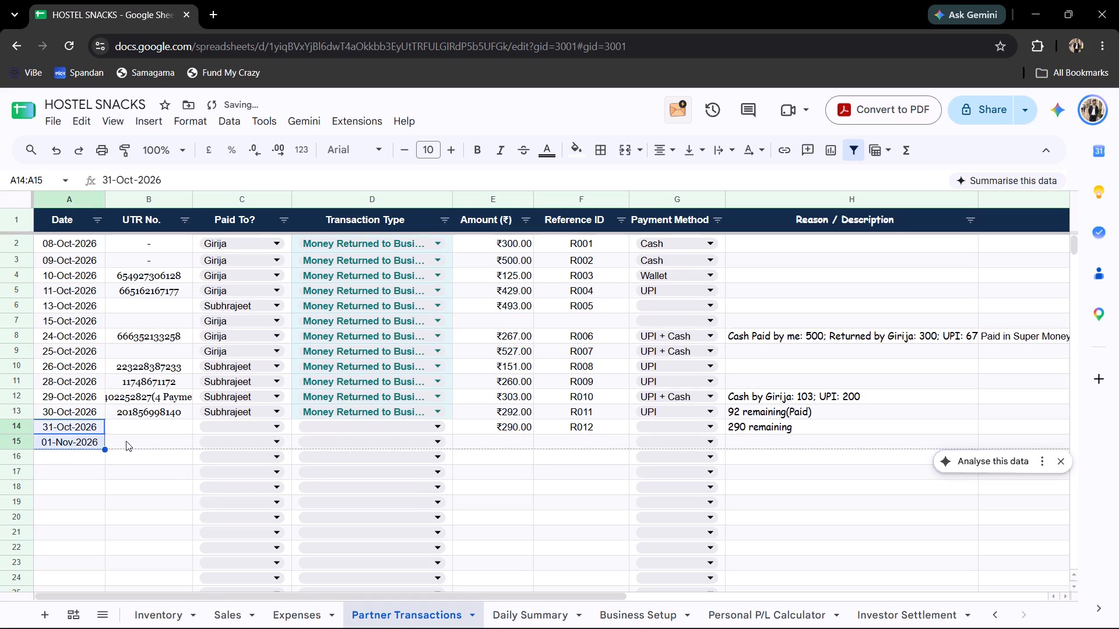
{"action": "left_click", "coordinate": [129, 441]}
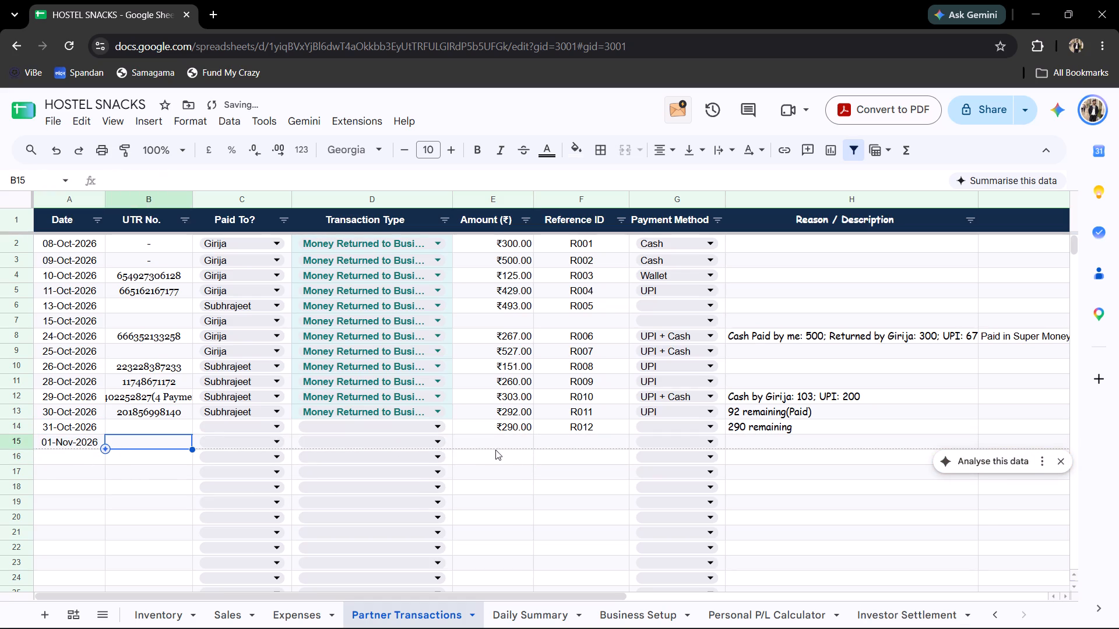
{"action": "left_click", "coordinate": [498, 447]}
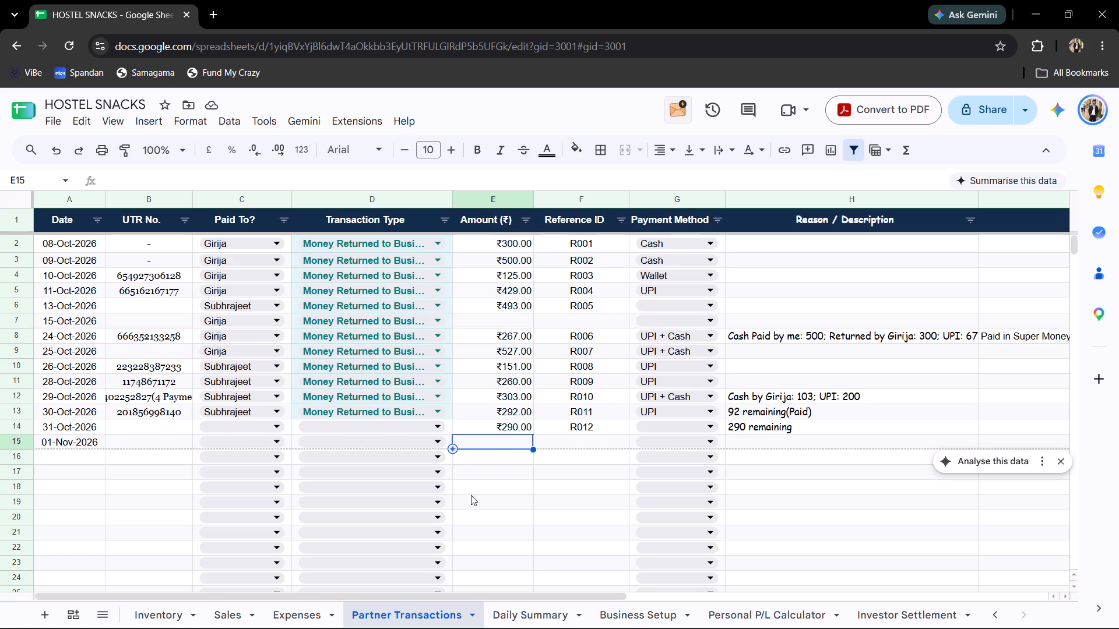
On the Expenses sheet, extend the Date and Expense ID into row 15 as 01-Nov-2026 and E014.
{"action": "left_click", "coordinate": [137, 617]}
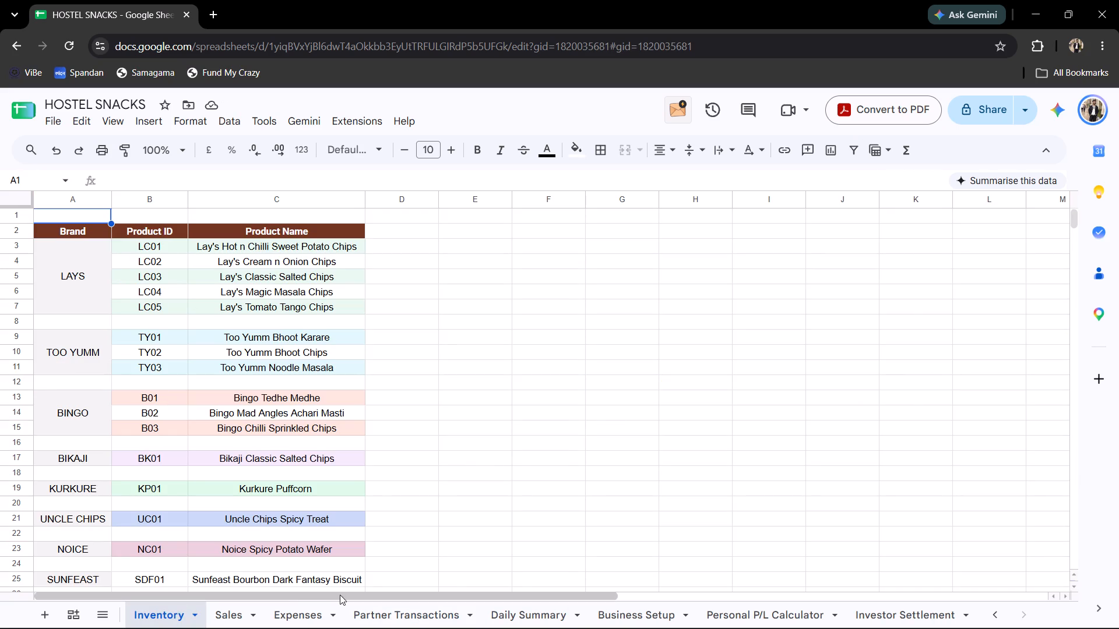
{"action": "left_click", "coordinate": [302, 612]}
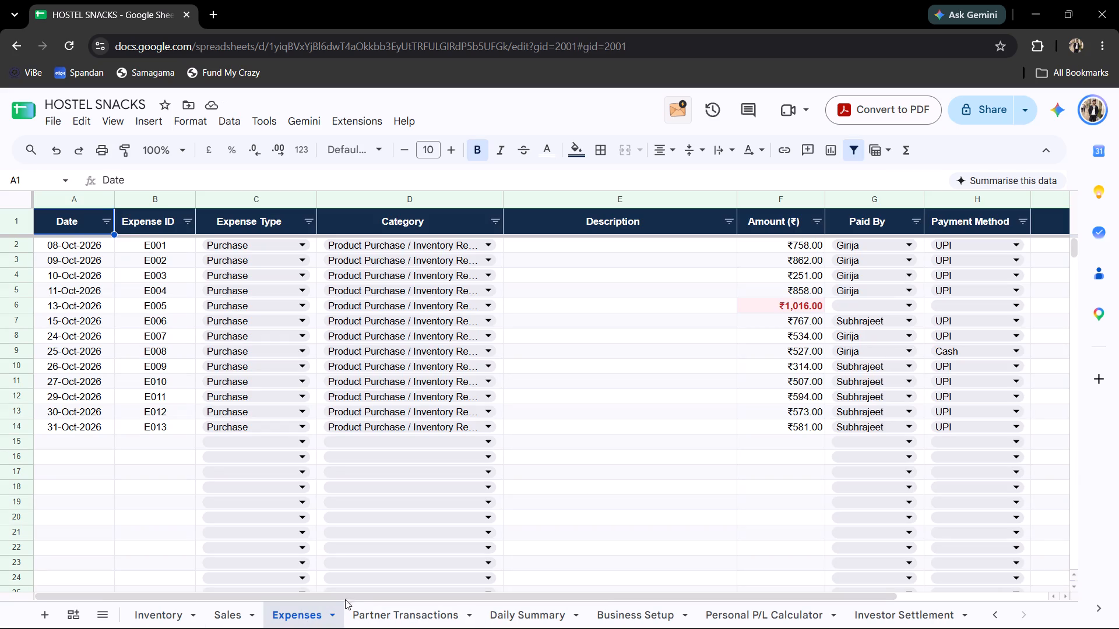
{"action": "left_click", "coordinate": [99, 426]}
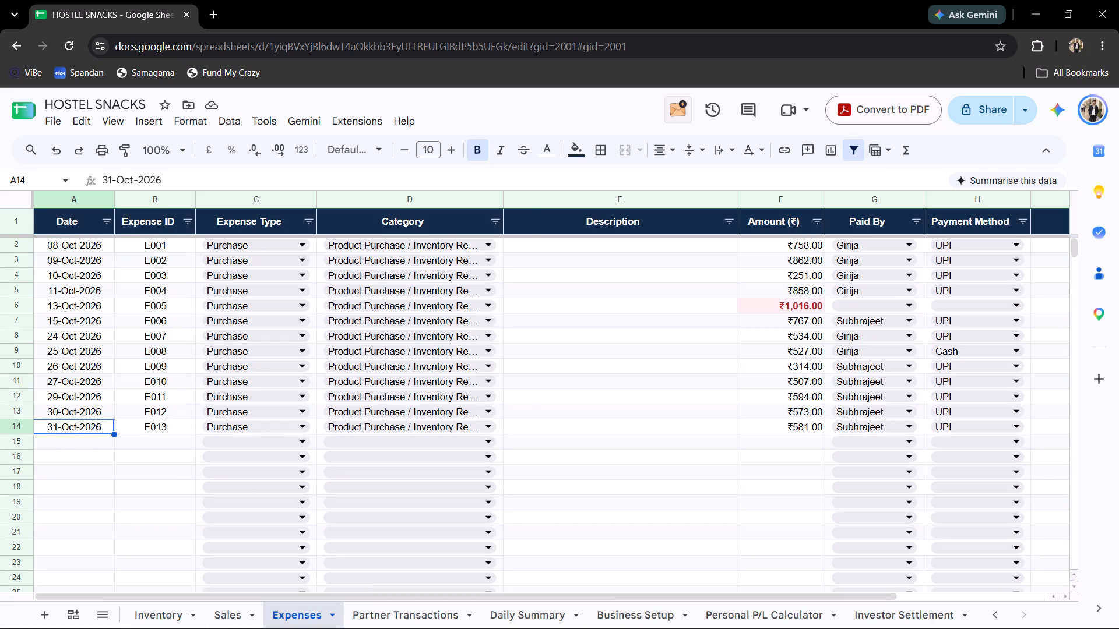
{"action": "left_click_drag", "start_coordinate": [115, 435], "coordinate": [115, 442]}
{"action": "left_click", "coordinate": [161, 425]}
{"action": "left_click_drag", "start_coordinate": [192, 434], "coordinate": [194, 437]}
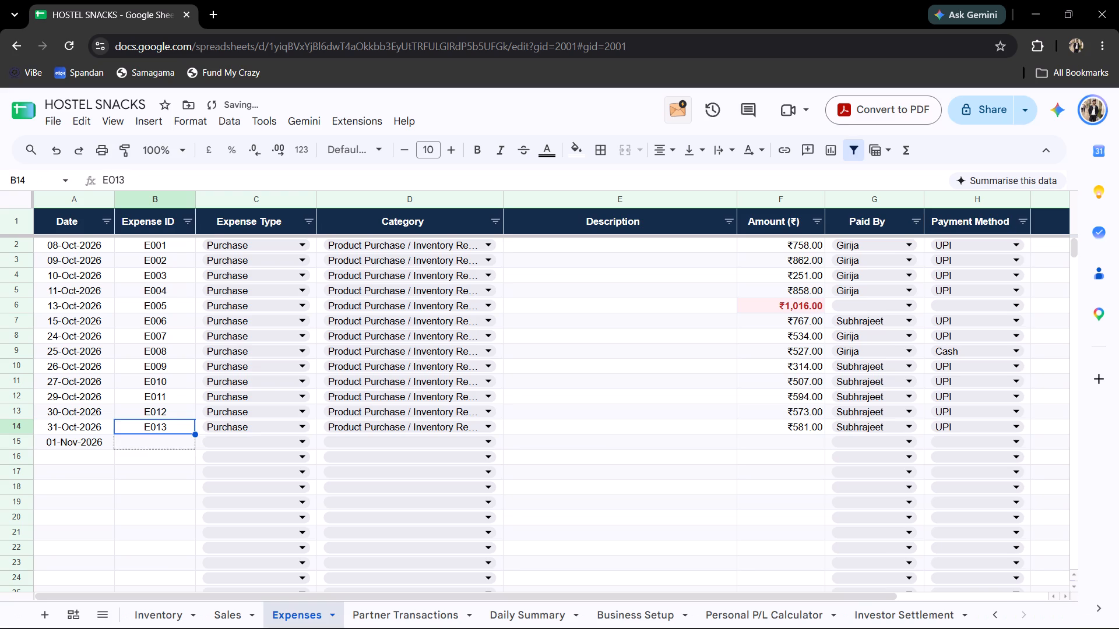
{"action": "left_click_drag", "start_coordinate": [194, 437], "coordinate": [194, 440]}
Set expense E014's type to Purchase and its category to Product Purchase / Inventory Restock.
{"action": "left_click", "coordinate": [265, 444]}
{"action": "left_click", "coordinate": [267, 475]}
{"action": "left_click", "coordinate": [336, 447]}
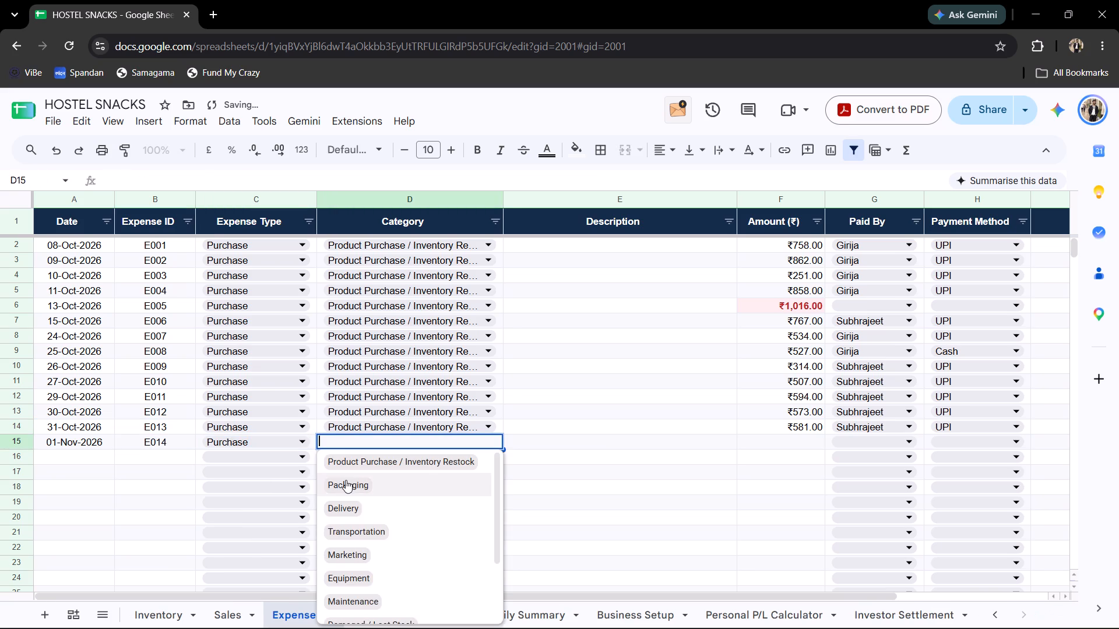
{"action": "left_click", "coordinate": [358, 464]}
Complete expense E014's payment details with Amount 300, Paid By Girija and Payment Method UPI.
{"action": "left_click", "coordinate": [792, 444]}
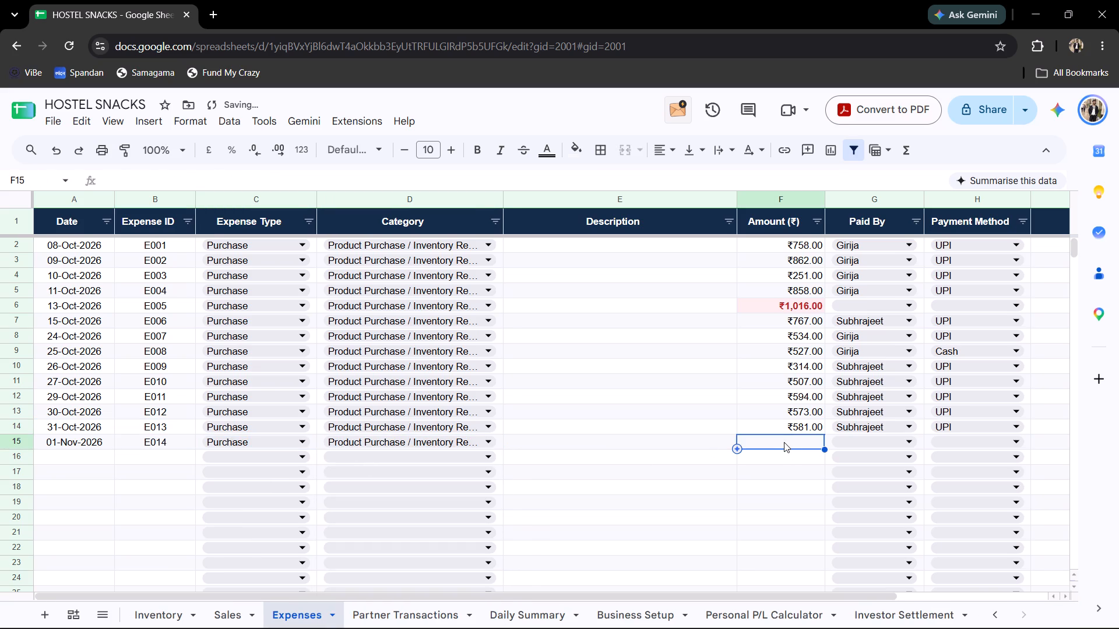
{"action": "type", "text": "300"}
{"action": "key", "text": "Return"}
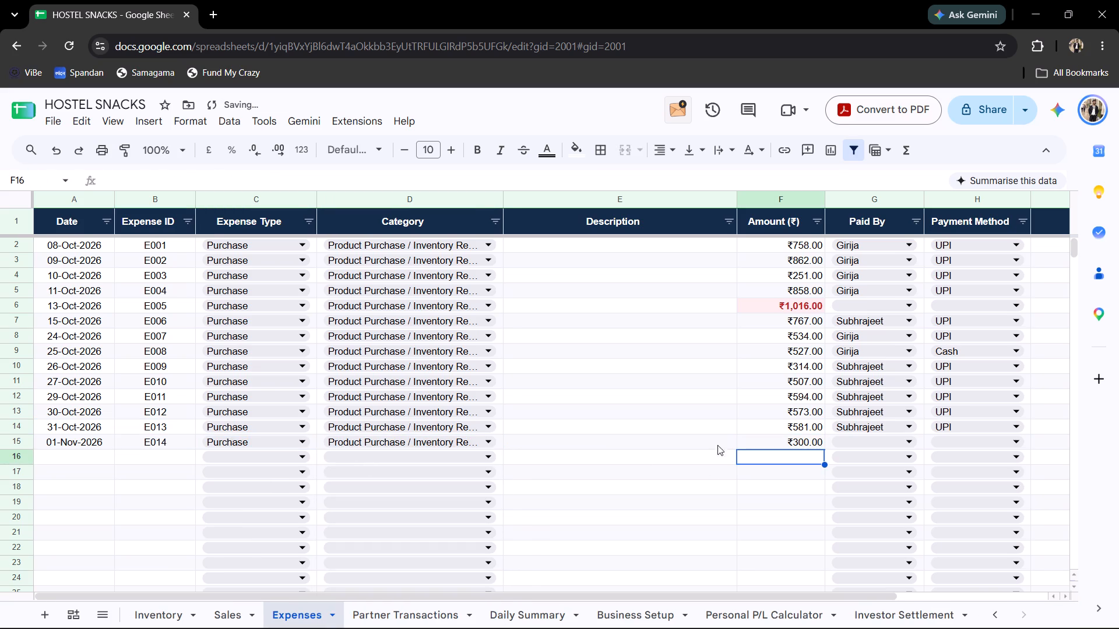
{"action": "left_click", "coordinate": [850, 437]}
{"action": "left_click", "coordinate": [874, 501]}
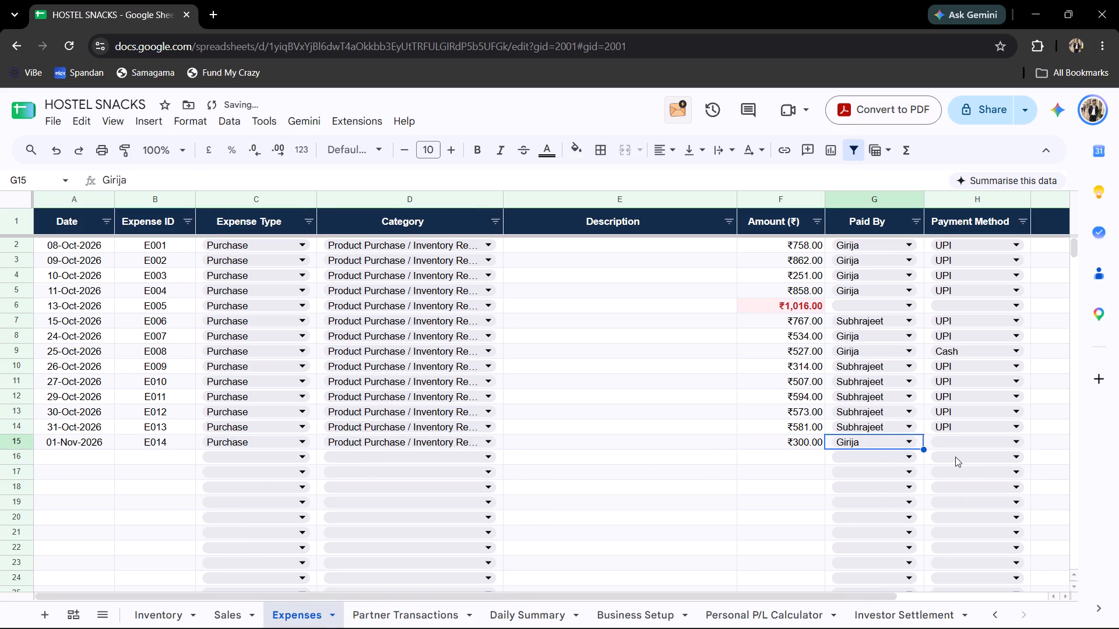
{"action": "left_click", "coordinate": [969, 447]}
{"action": "left_click", "coordinate": [964, 480]}
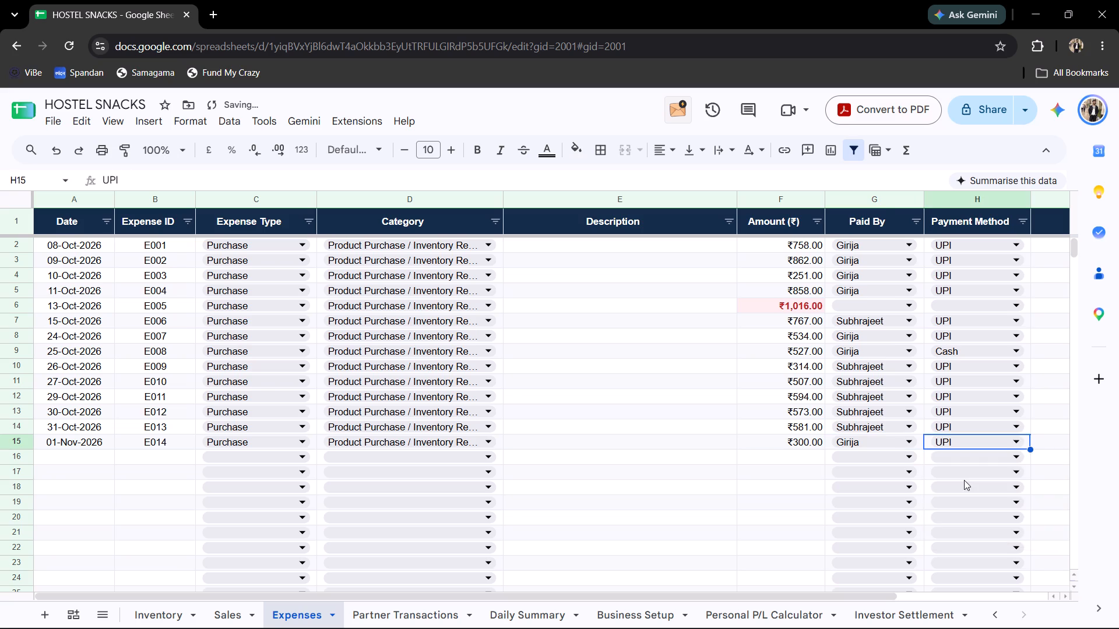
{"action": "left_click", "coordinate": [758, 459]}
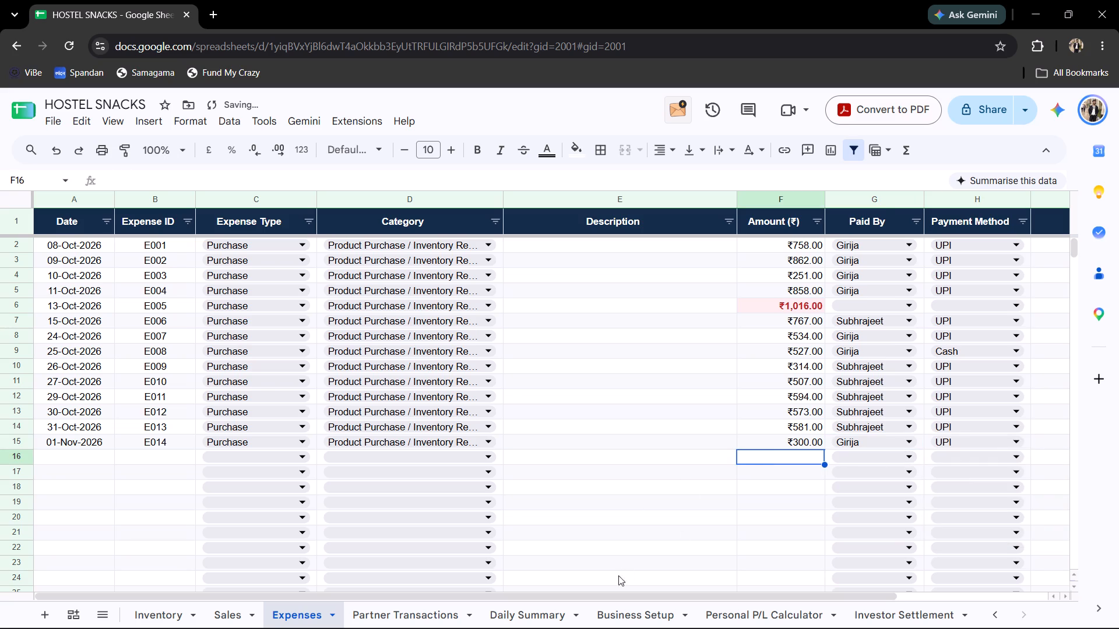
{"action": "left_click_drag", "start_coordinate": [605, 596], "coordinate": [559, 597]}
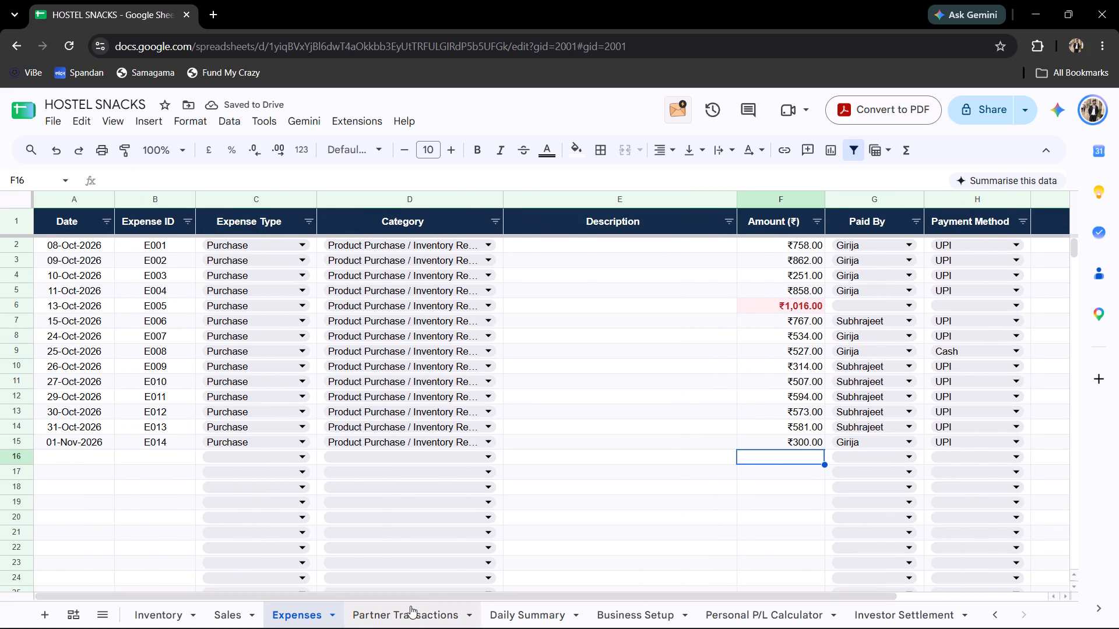
On the Partner Transactions sheet, set the 01-Nov-2026 row's Paid To to Girija and Transaction Type to Money Returned to Business.
{"action": "left_click", "coordinate": [410, 606]}
{"action": "left_click", "coordinate": [156, 444]}
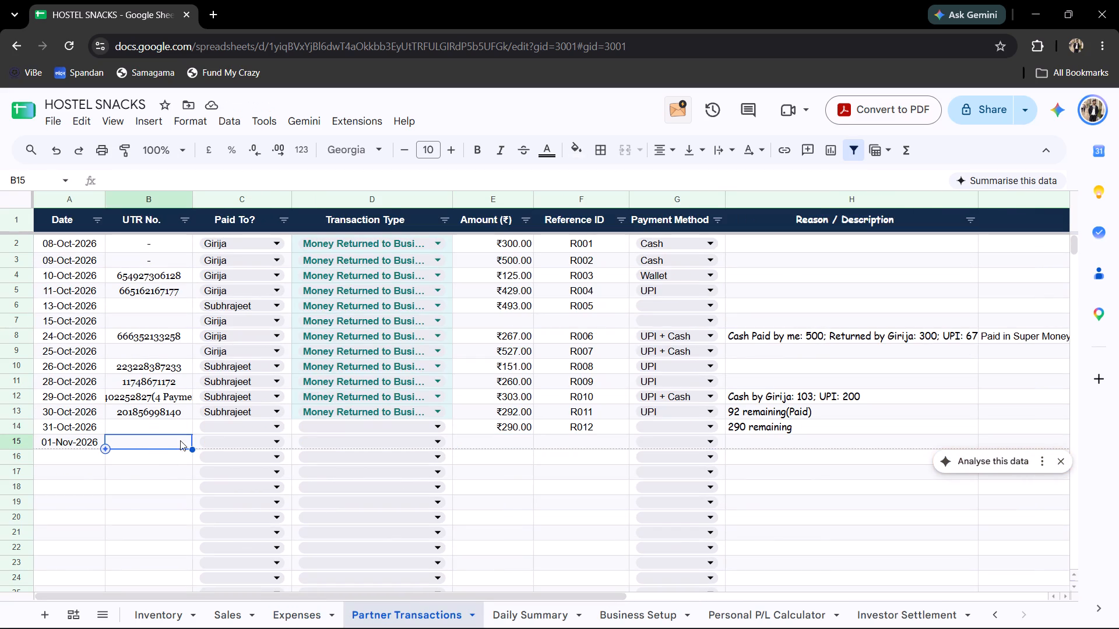
{"action": "left_click", "coordinate": [208, 443]}
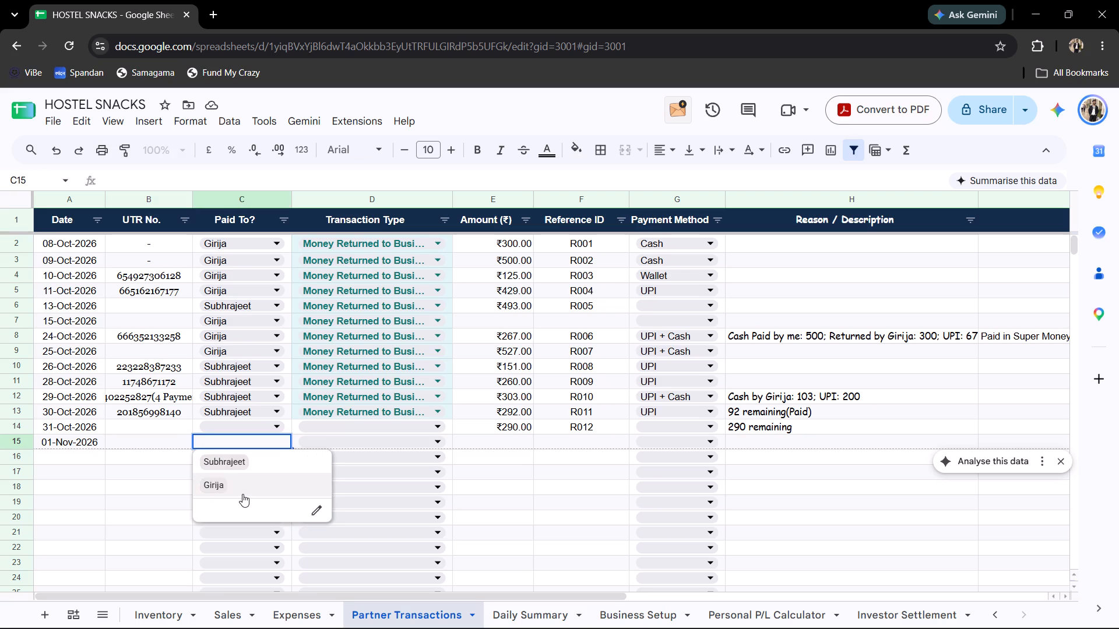
{"action": "left_click", "coordinate": [242, 494]}
{"action": "left_click", "coordinate": [328, 442]}
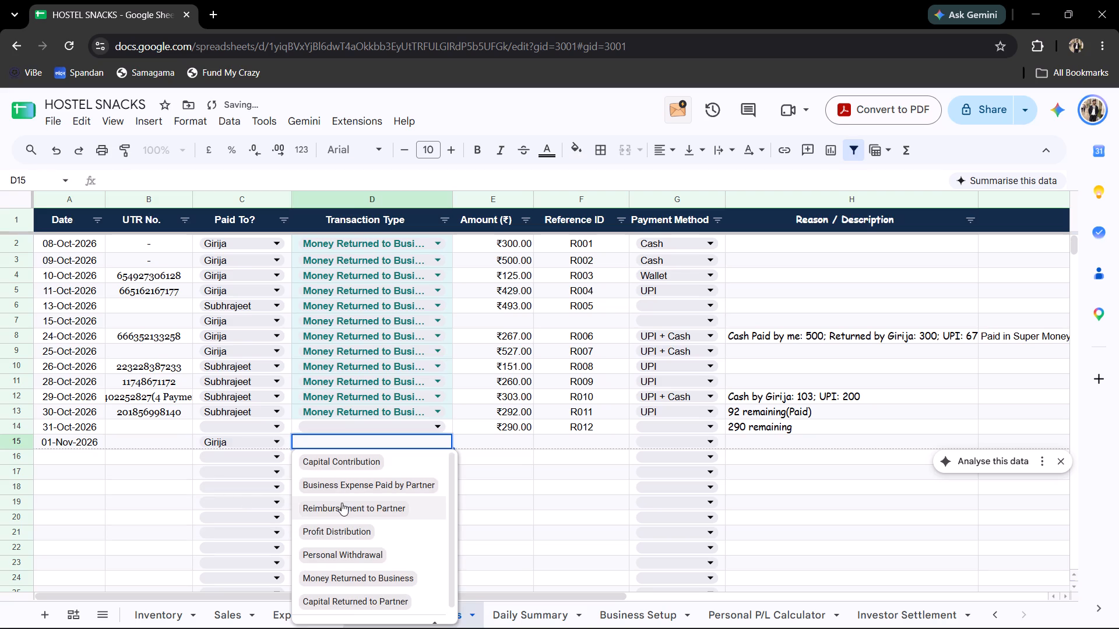
{"action": "left_click", "coordinate": [364, 506]}
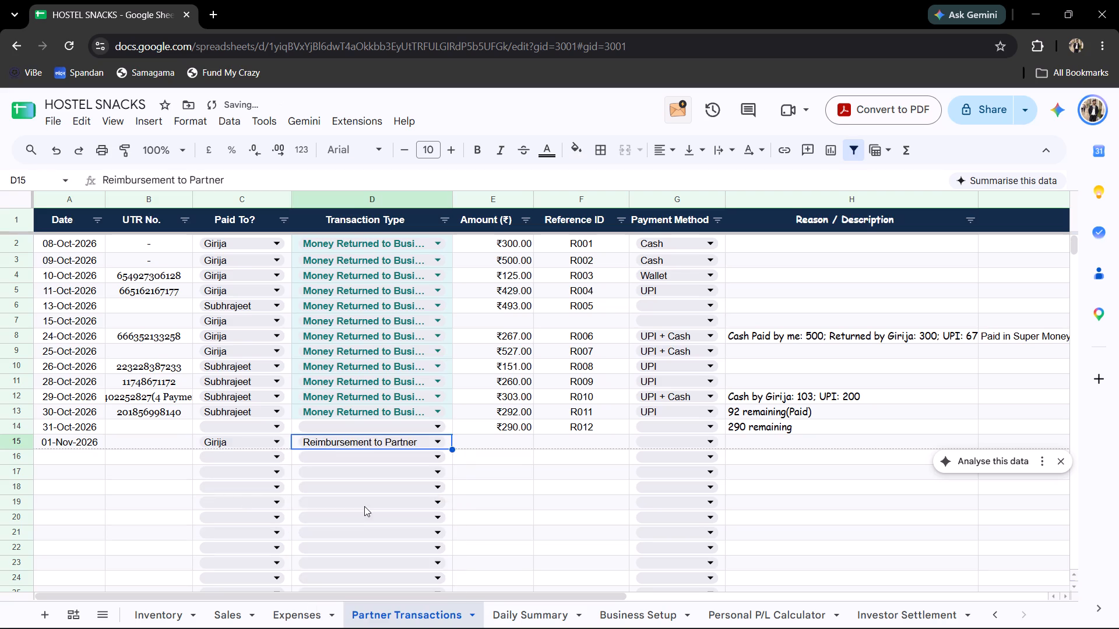
{"action": "left_click", "coordinate": [362, 444]}
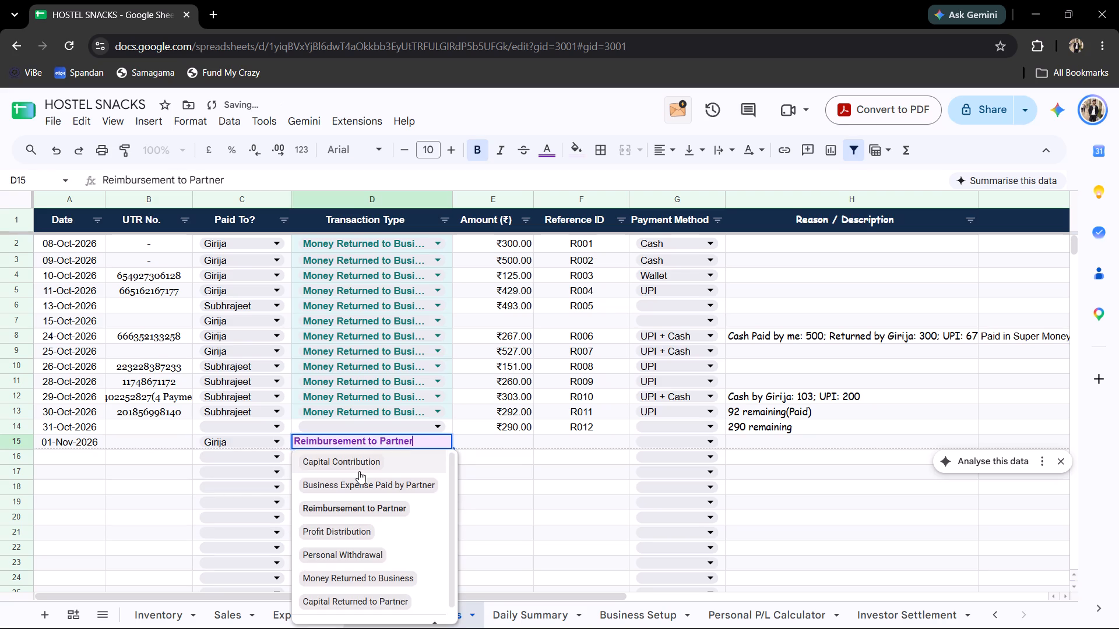
{"action": "scroll", "coordinate": [388, 518], "scroll_direction": "down", "scroll_amount": 1}
{"action": "left_click", "coordinate": [397, 563]}
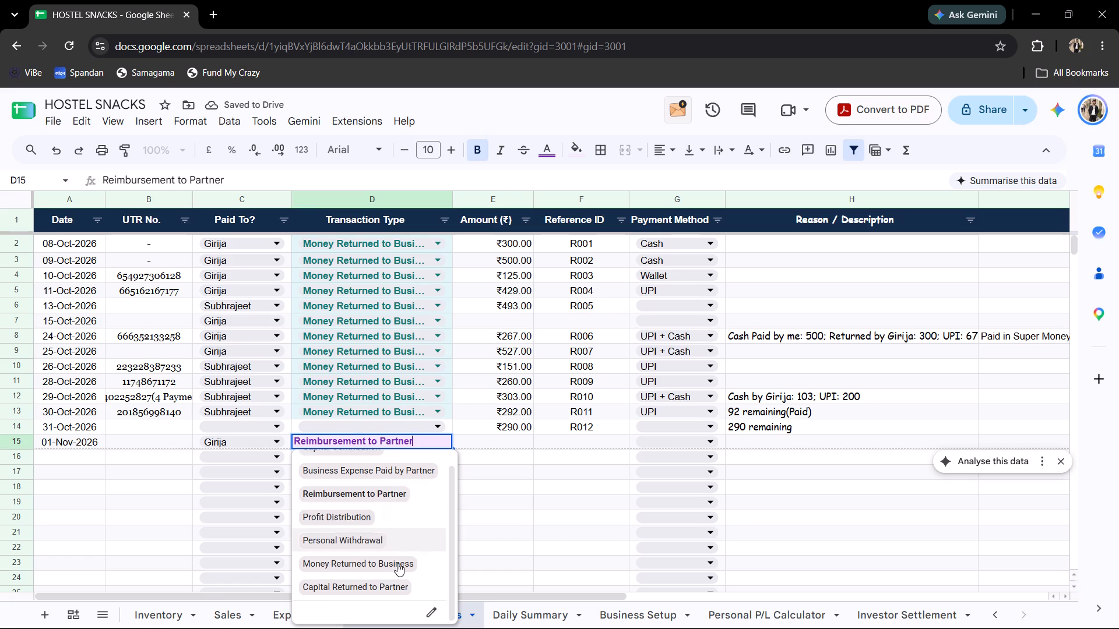
Complete the 01-Nov-2026 partner transaction with Amount 150, Reference ID R013 extended from the row above, and Payment Method UPI.
{"action": "left_click", "coordinate": [494, 441]}
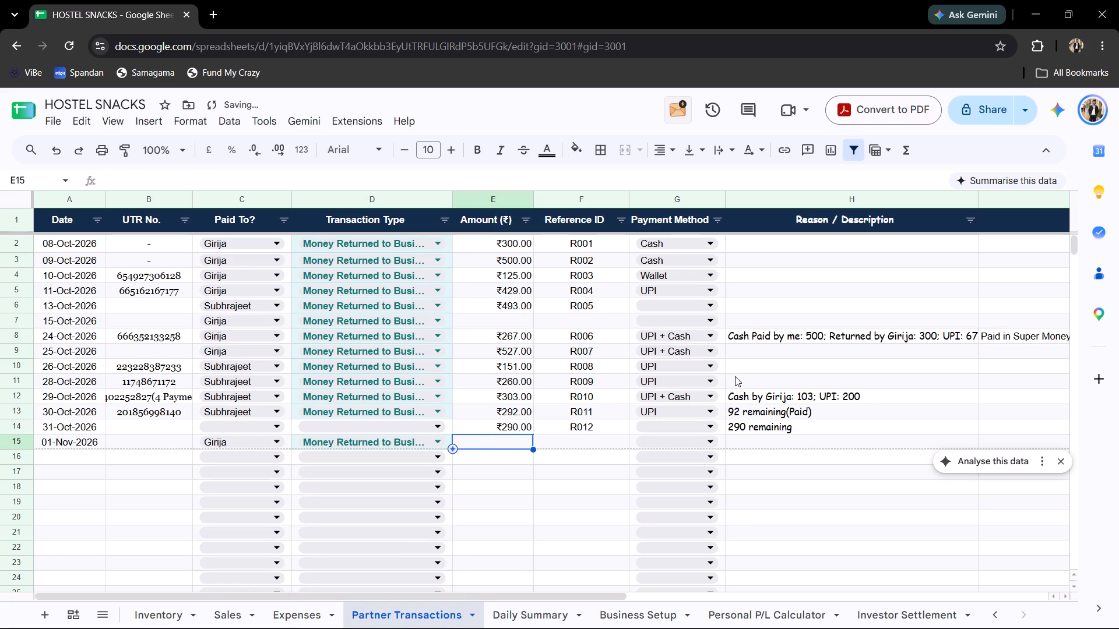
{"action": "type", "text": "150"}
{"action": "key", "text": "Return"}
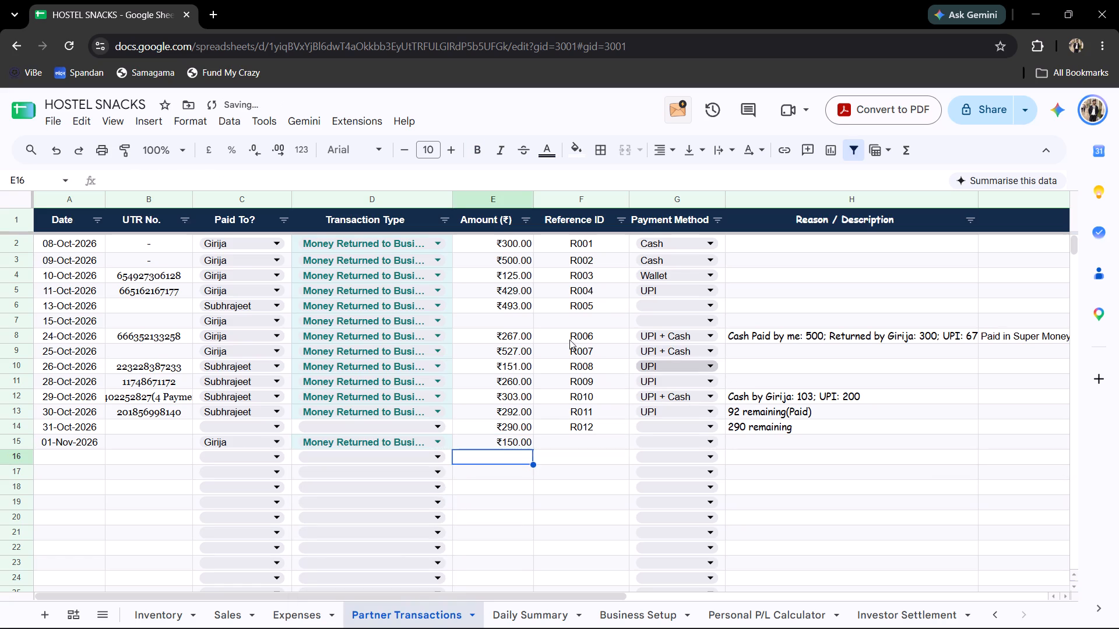
{"action": "left_click", "coordinate": [578, 423]}
{"action": "left_click_drag", "start_coordinate": [629, 433], "coordinate": [632, 443]}
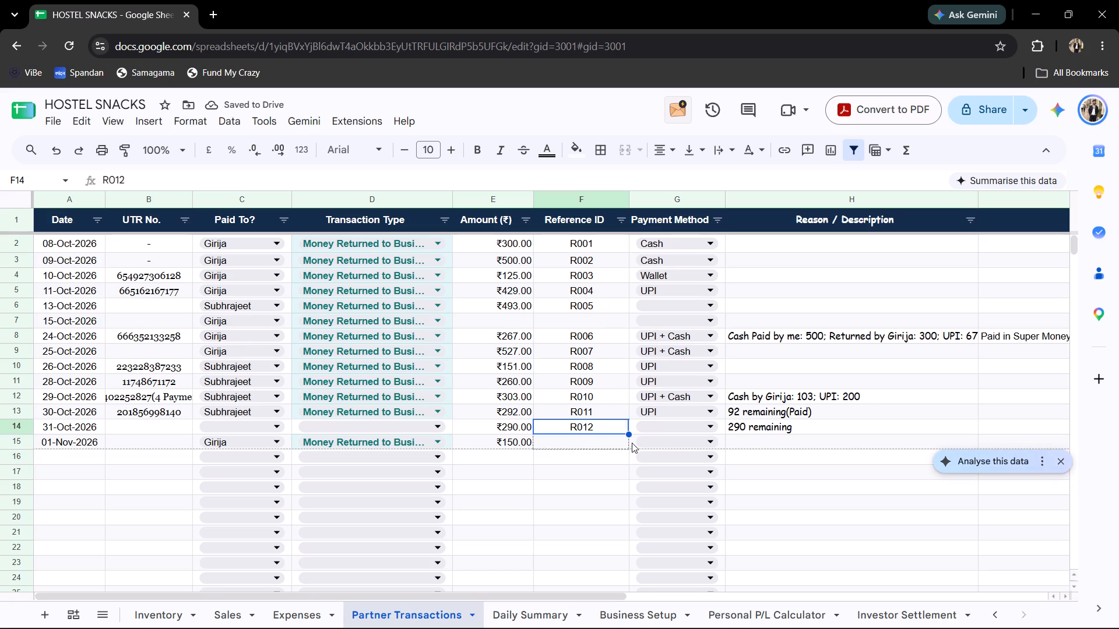
{"action": "left_click", "coordinate": [701, 438]}
{"action": "left_click", "coordinate": [702, 479]}
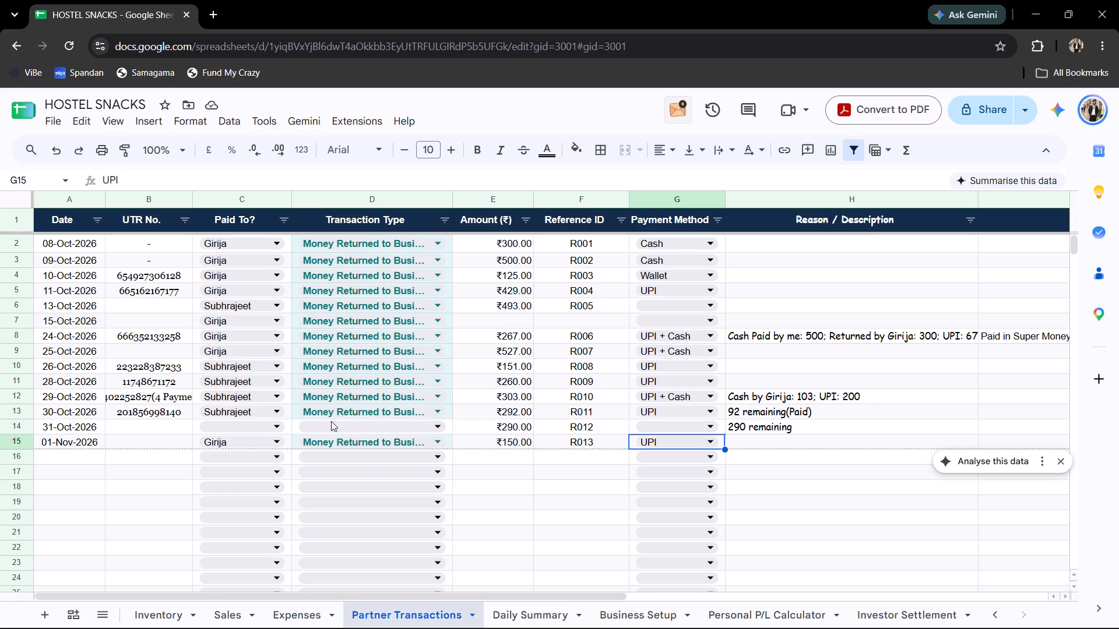
Enter the payment's UTR number for the 01-Nov-2026 partner transaction in B15.
{"action": "left_click", "coordinate": [185, 446]}
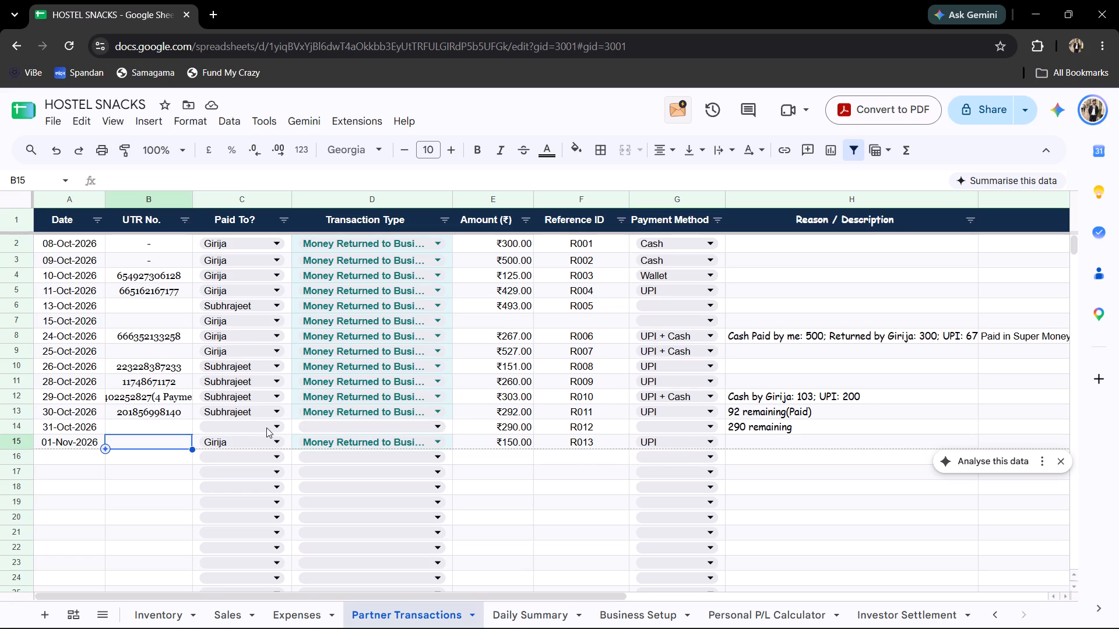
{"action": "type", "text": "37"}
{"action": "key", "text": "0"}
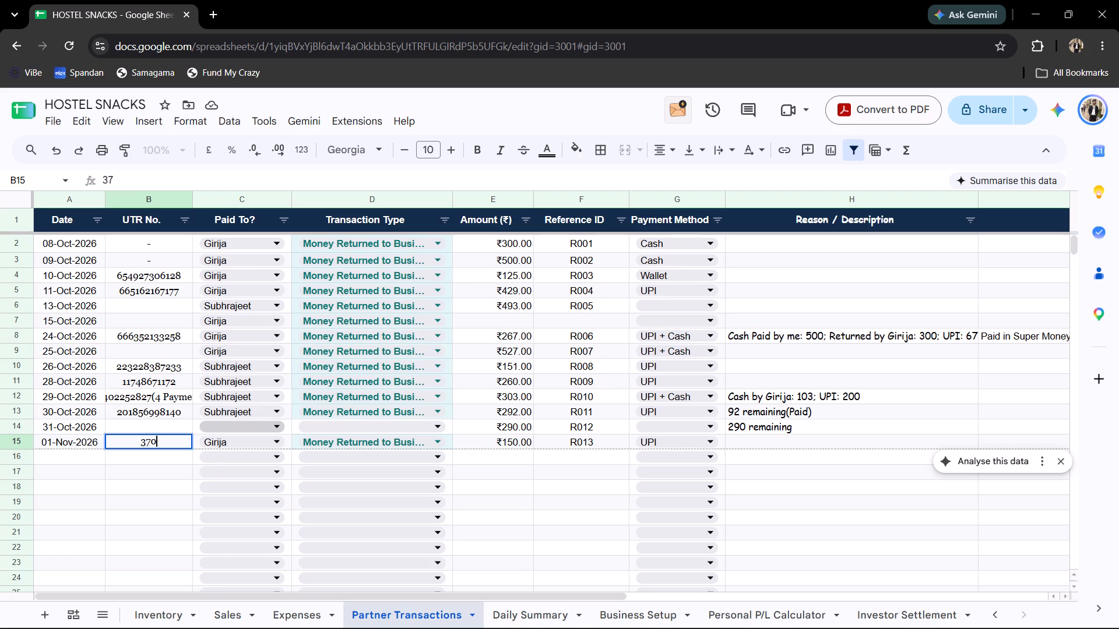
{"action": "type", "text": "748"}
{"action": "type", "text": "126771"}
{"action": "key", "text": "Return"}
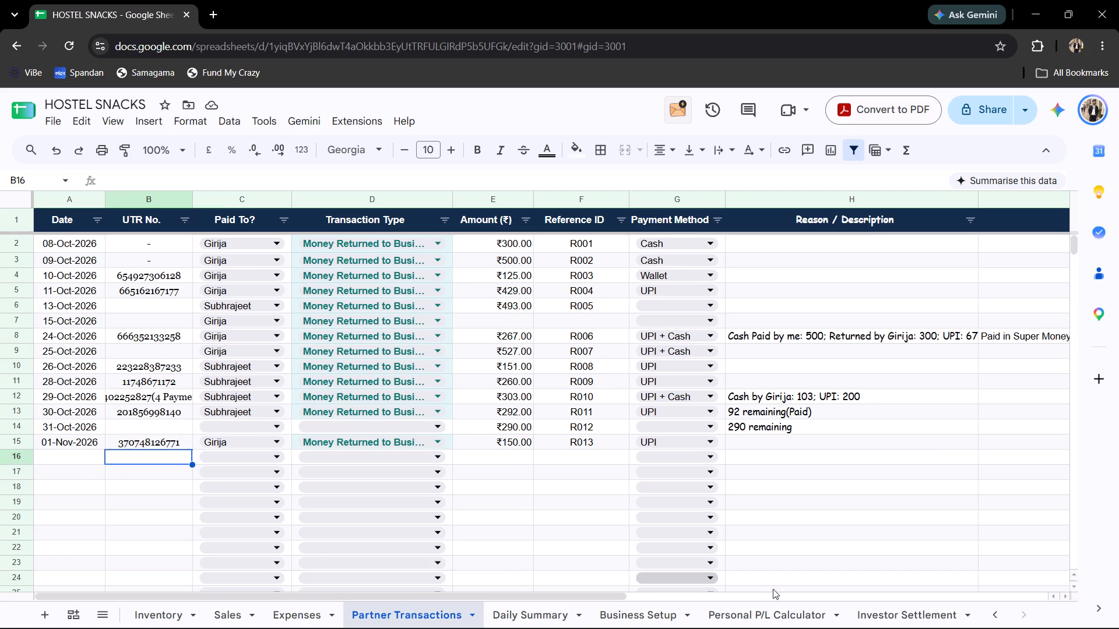
Open the Investor Settlement sheet.
{"action": "scroll", "coordinate": [917, 611], "scroll_direction": "down", "scroll_amount": 4}
{"action": "left_click", "coordinate": [921, 613]}
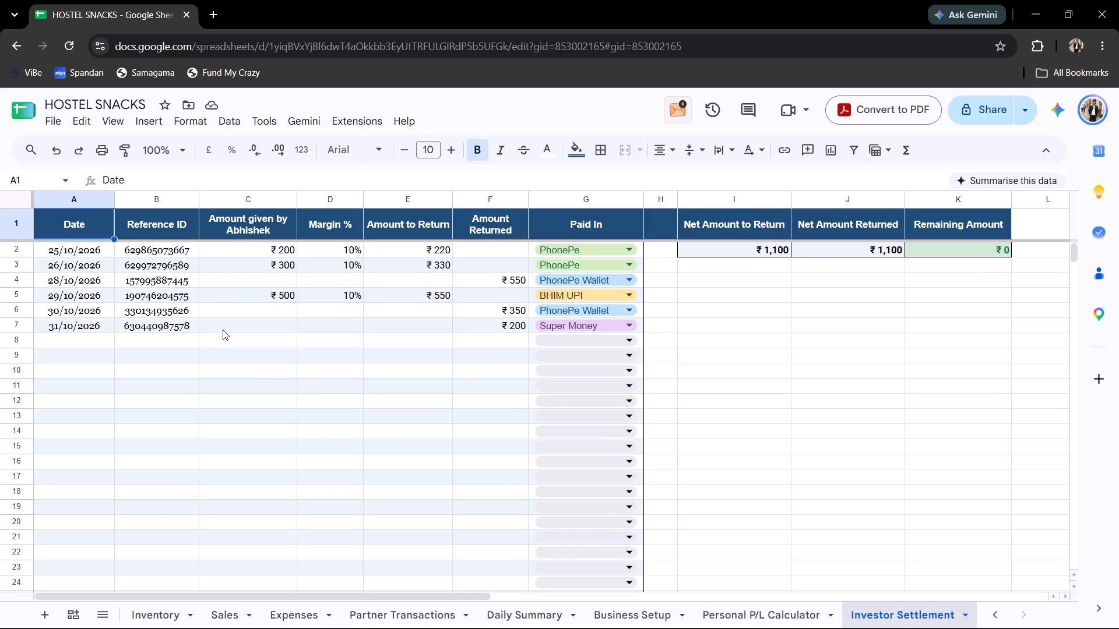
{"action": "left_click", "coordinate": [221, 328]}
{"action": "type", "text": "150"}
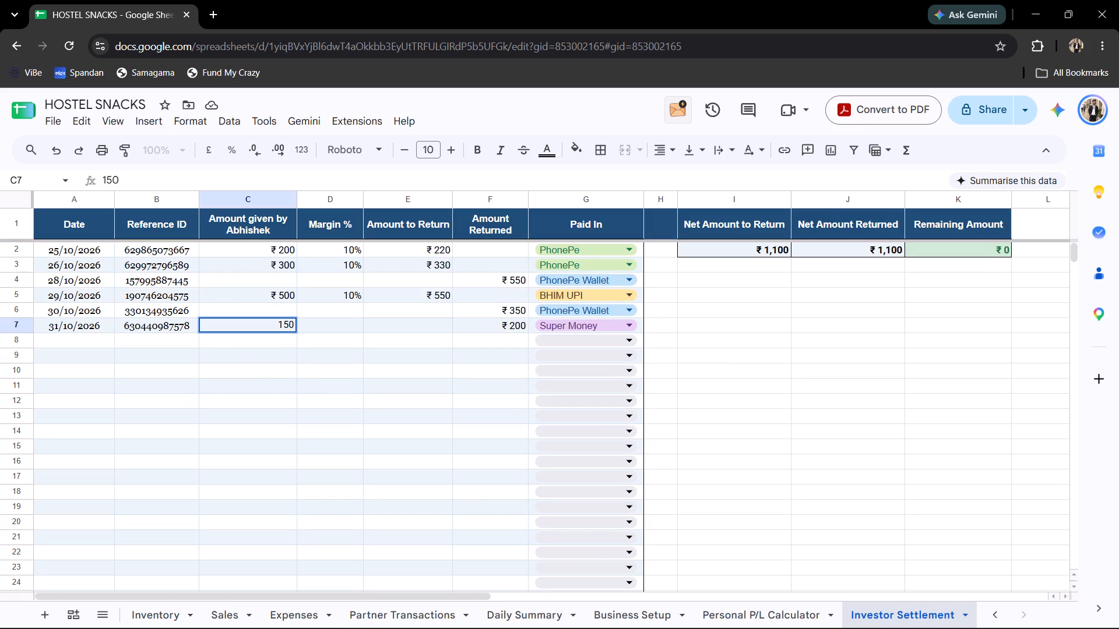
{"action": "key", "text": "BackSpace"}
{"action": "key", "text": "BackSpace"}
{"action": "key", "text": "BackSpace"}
Extend the Date column of Investor Settlement from A7 into A8 to add 01/11/2026.
{"action": "left_click", "coordinate": [79, 328]}
{"action": "left_click", "coordinate": [88, 337]}
{"action": "left_click", "coordinate": [103, 328]}
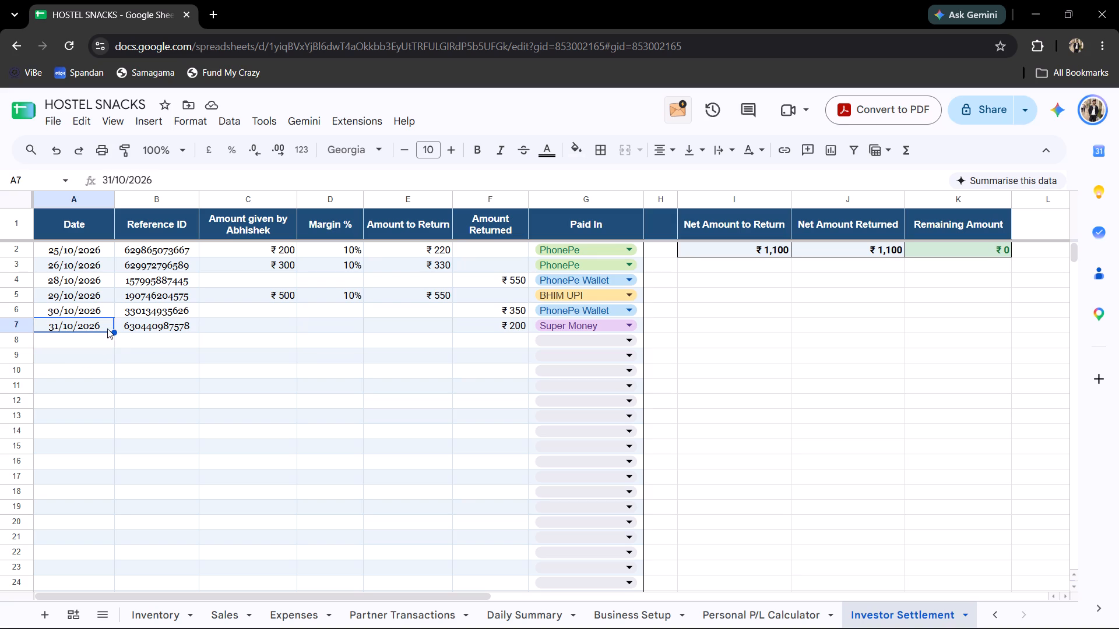
{"action": "left_click", "coordinate": [117, 333]}
{"action": "left_click", "coordinate": [130, 340]}
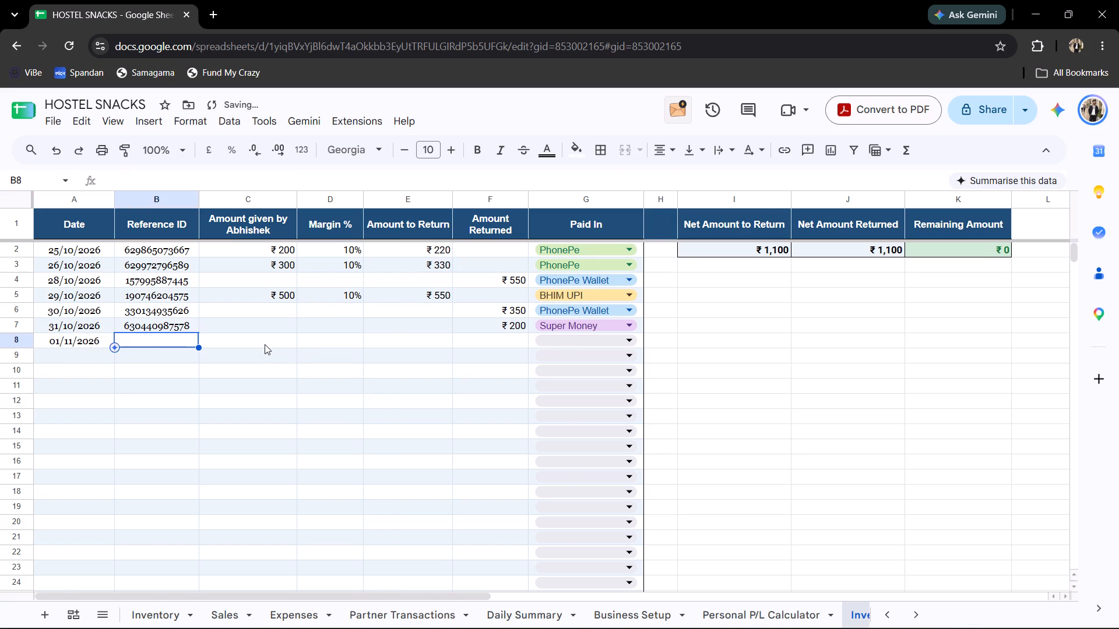
For the 01/11/2026 settlement row, set Amount given by Abhishek to 150 and Margin % to 10.
{"action": "left_click", "coordinate": [265, 344]}
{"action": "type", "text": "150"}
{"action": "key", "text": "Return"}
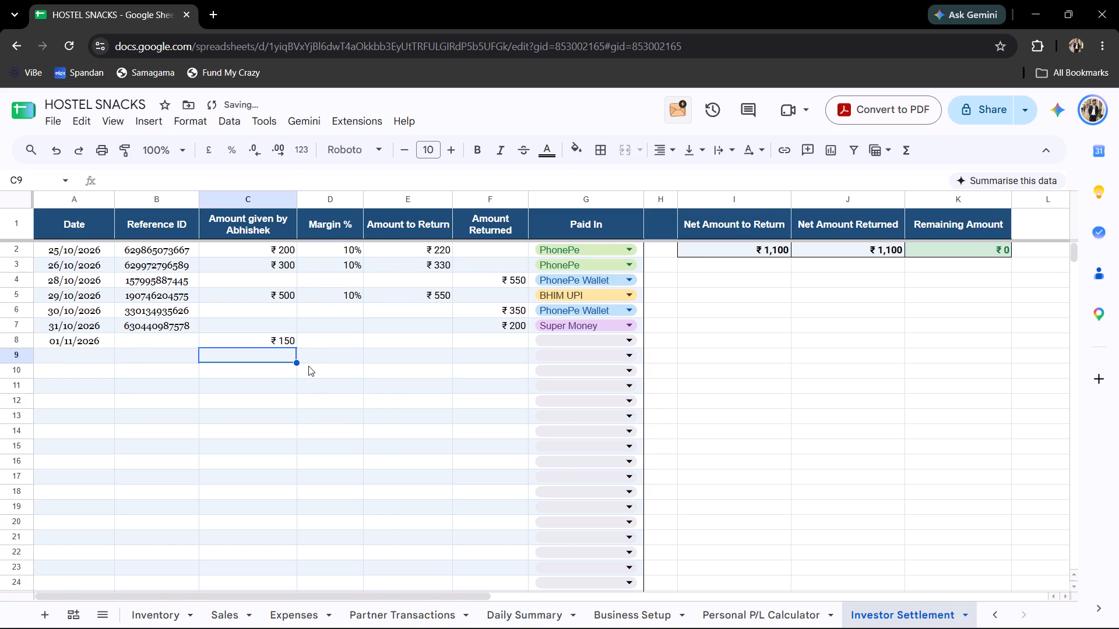
{"action": "left_click", "coordinate": [335, 344]}
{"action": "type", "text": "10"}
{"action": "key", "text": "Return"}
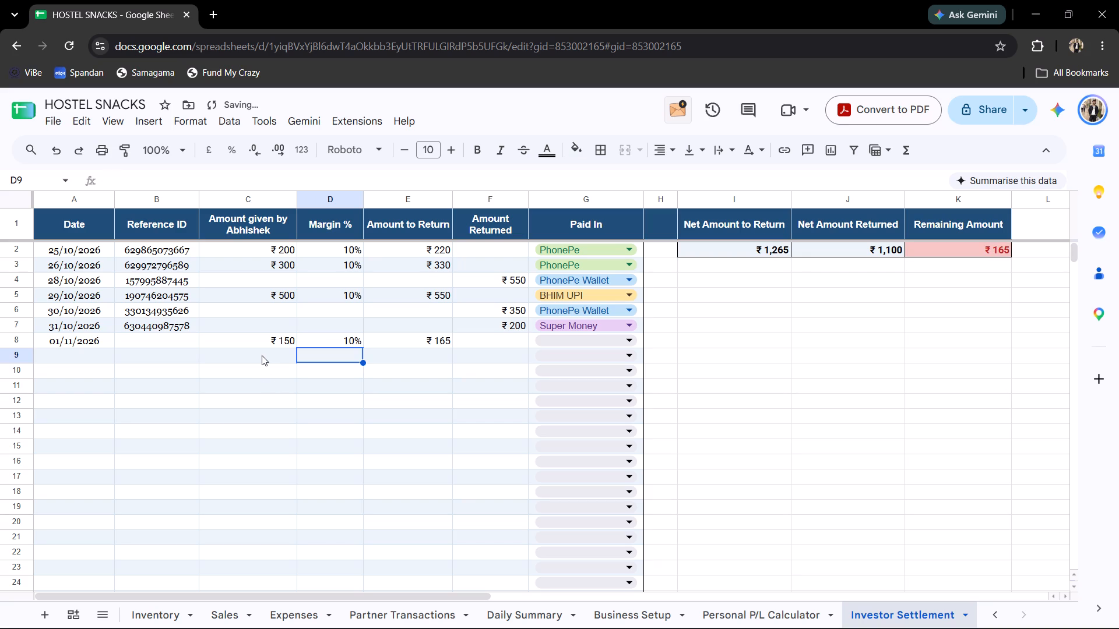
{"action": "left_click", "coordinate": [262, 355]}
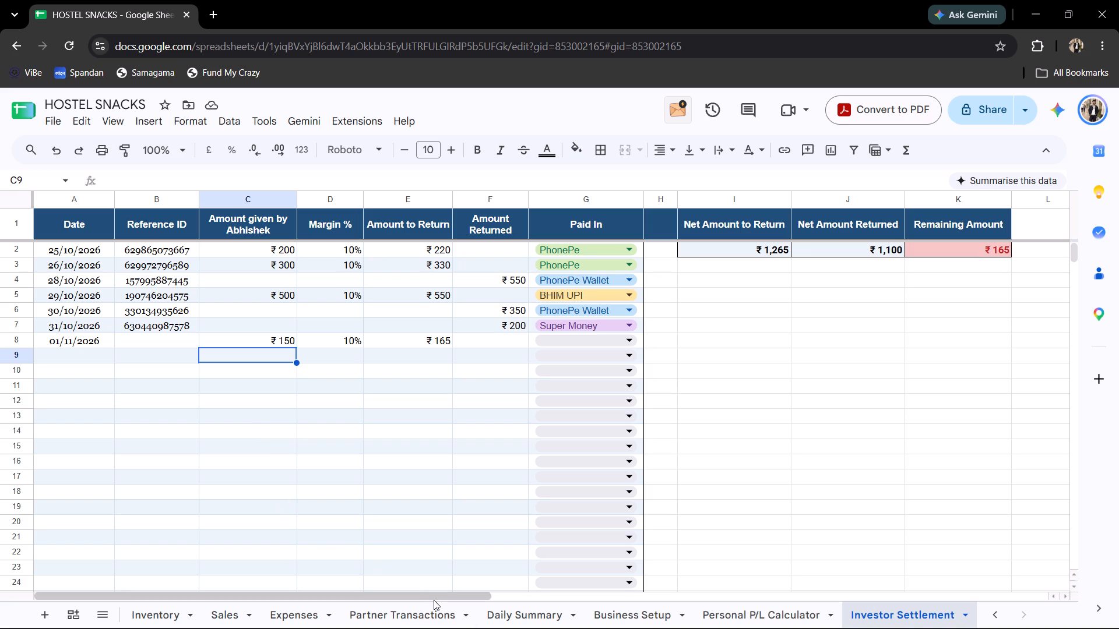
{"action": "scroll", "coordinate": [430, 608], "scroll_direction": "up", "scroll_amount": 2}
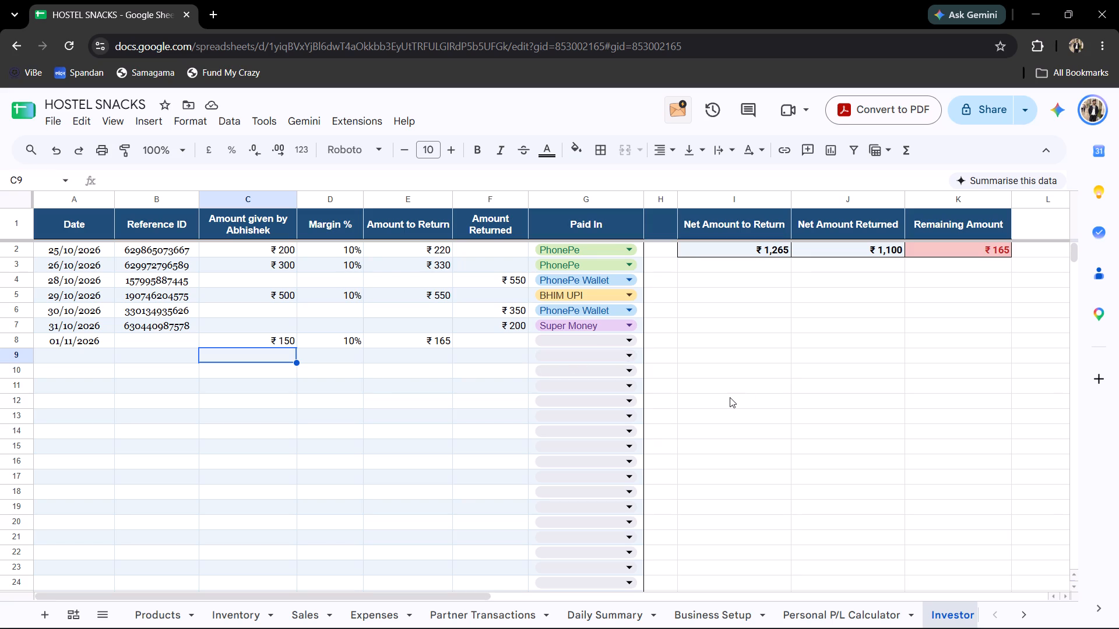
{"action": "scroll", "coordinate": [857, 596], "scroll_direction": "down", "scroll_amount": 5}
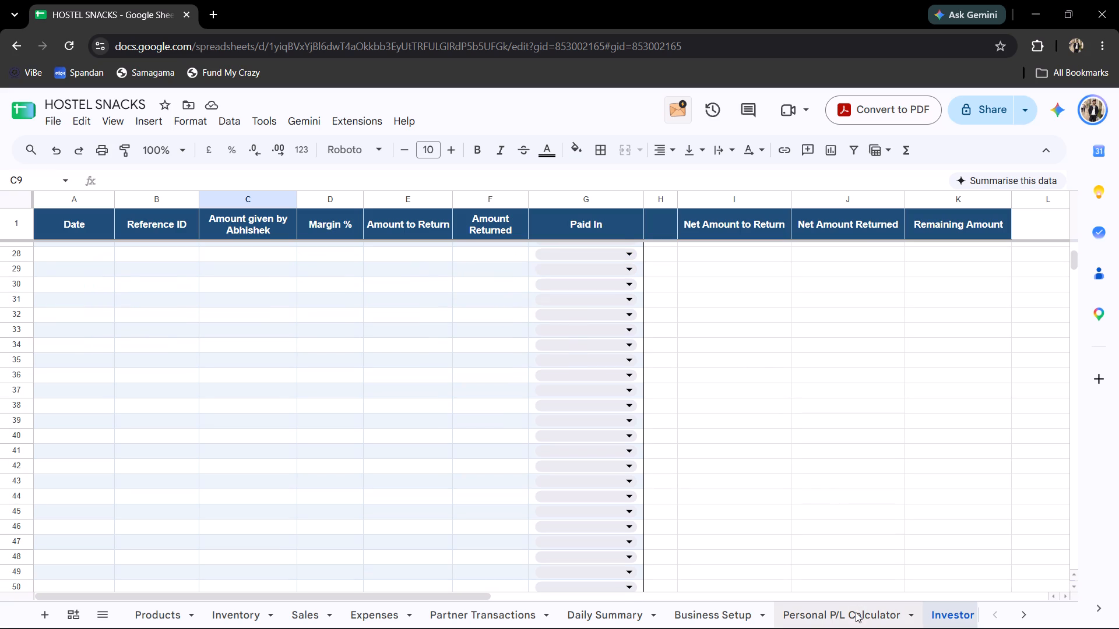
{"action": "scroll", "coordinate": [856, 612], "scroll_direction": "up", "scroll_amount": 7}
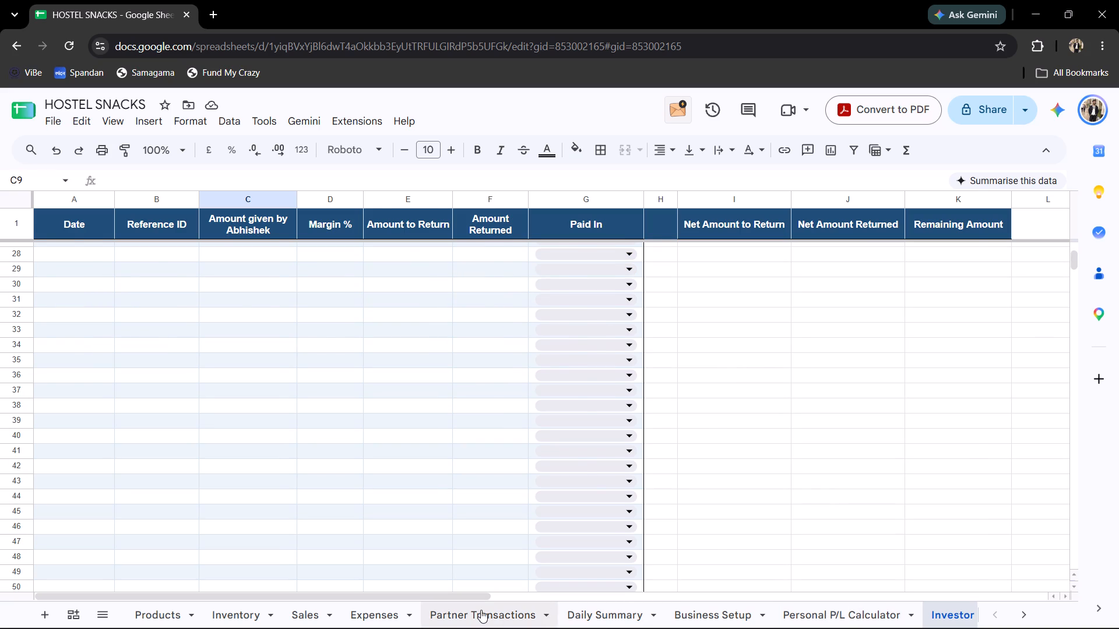
Review the Partner Transactions sheet and the Expenses sheet.
{"action": "left_click", "coordinate": [481, 610]}
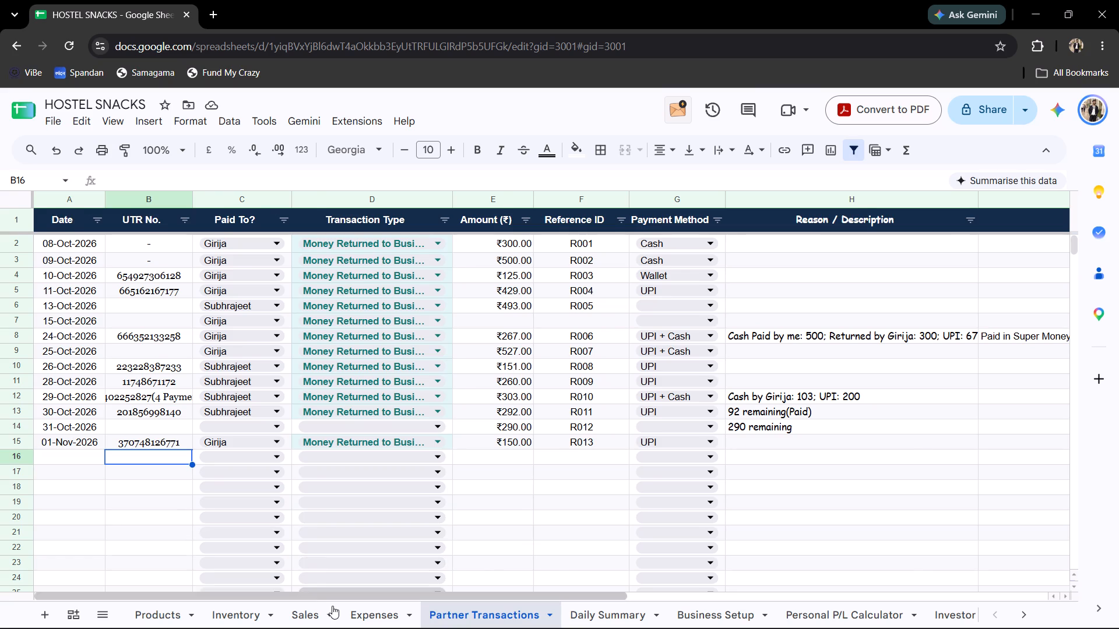
{"action": "left_click", "coordinate": [346, 614]}
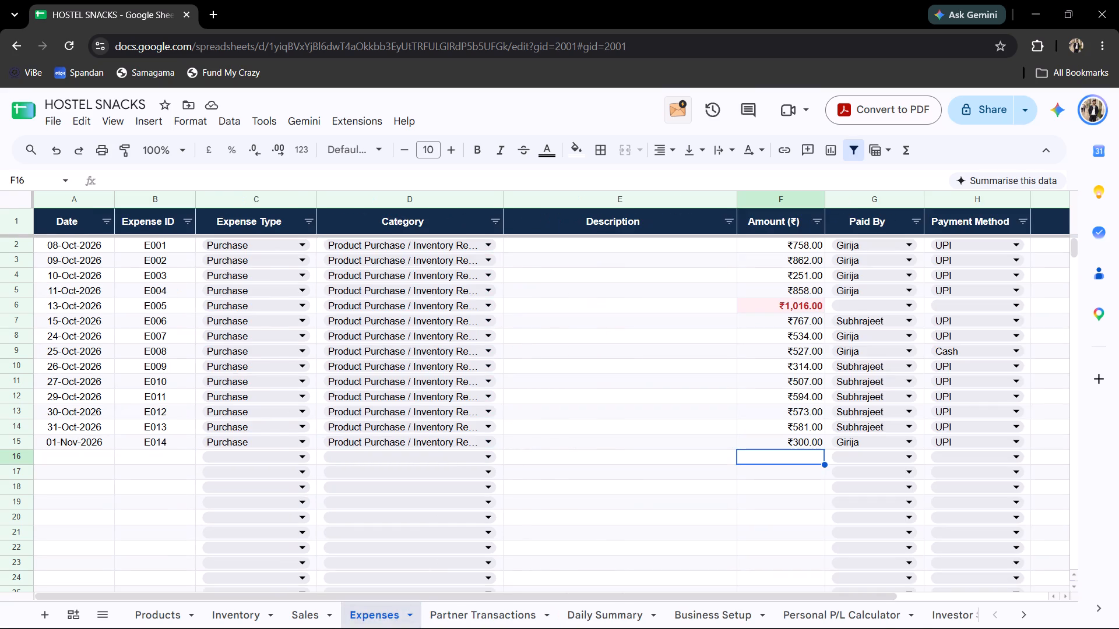